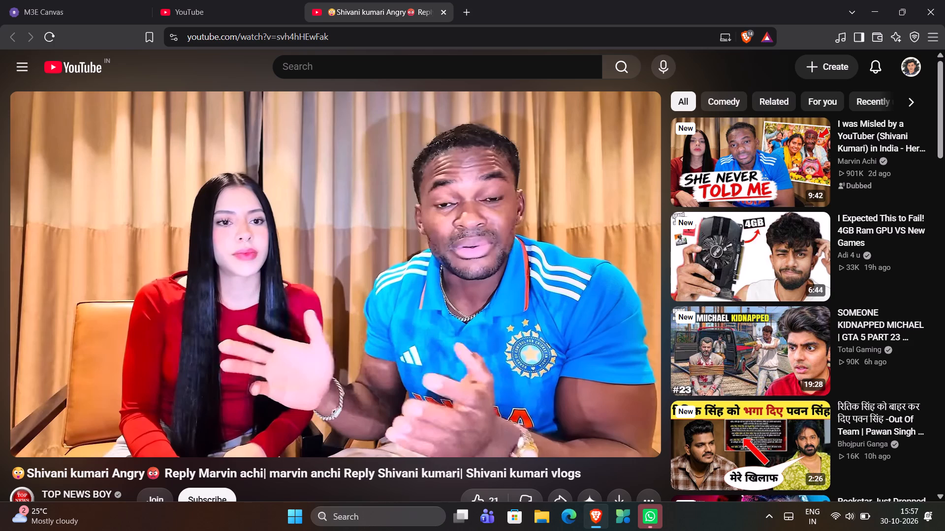
Close both YouTube tabs and switch to the M3E Canvas design.
key(space)
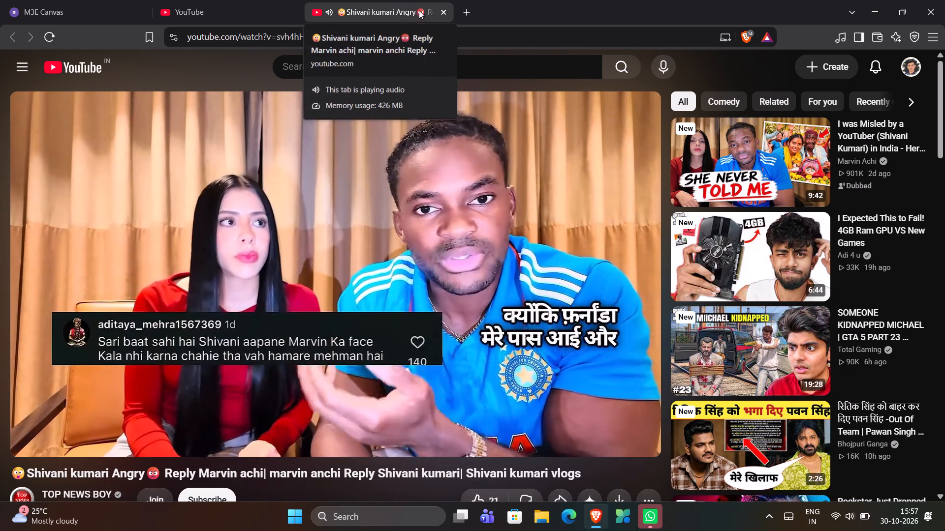
click(442, 13)
click(69, 68)
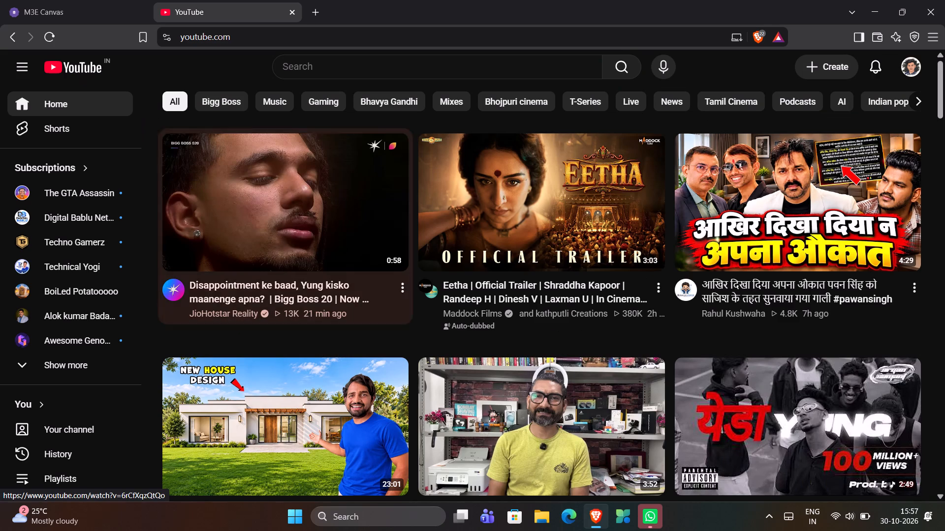
scroll(193, 233, down, 6)
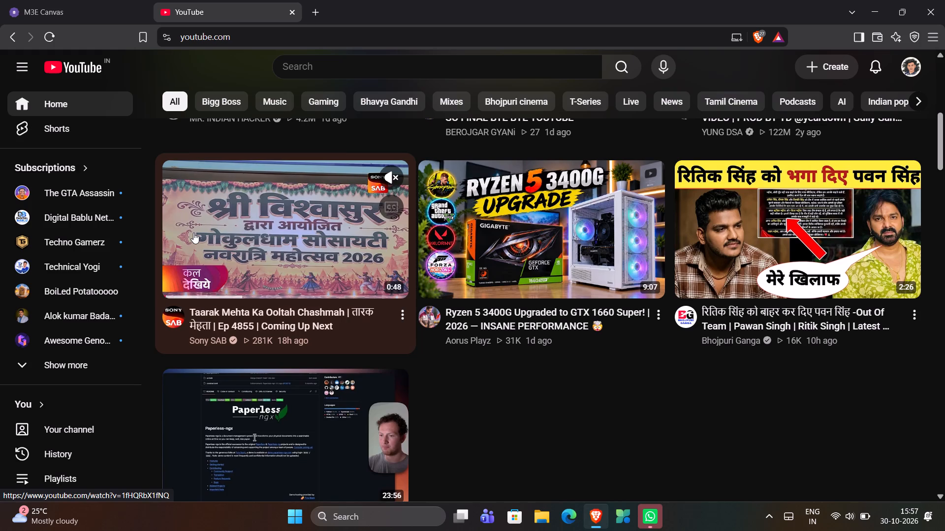
click(112, 0)
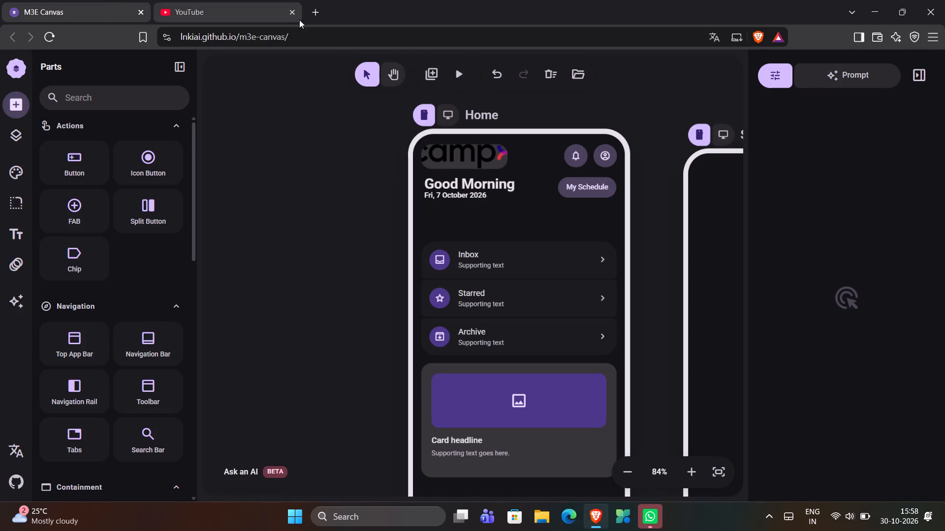
click(293, 12)
Delete the card with the image placeholder and "Card headline" text from the Home screen.
scroll(486, 176, left, 4)
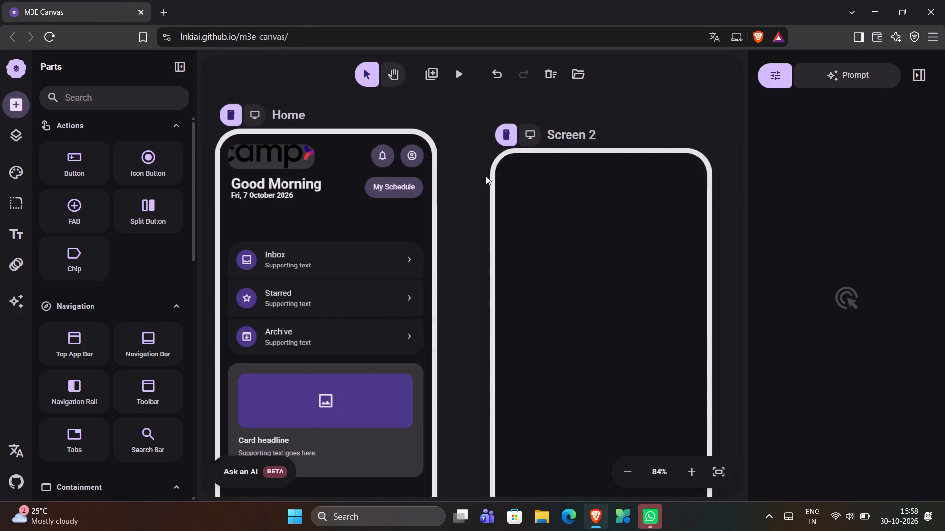
scroll(486, 176, down, 2)
scroll(486, 176, up, 2)
scroll(486, 176, left, 1)
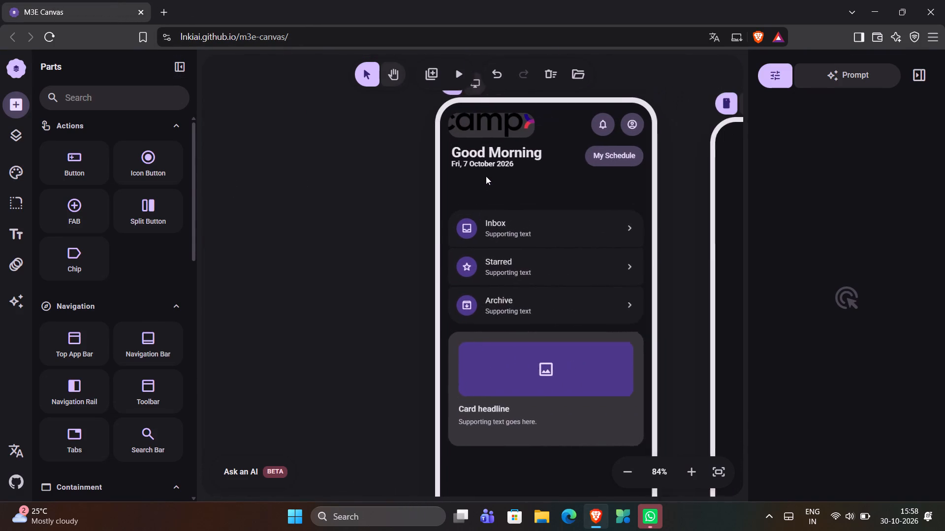
scroll(486, 176, left, 1)
click(313, 166)
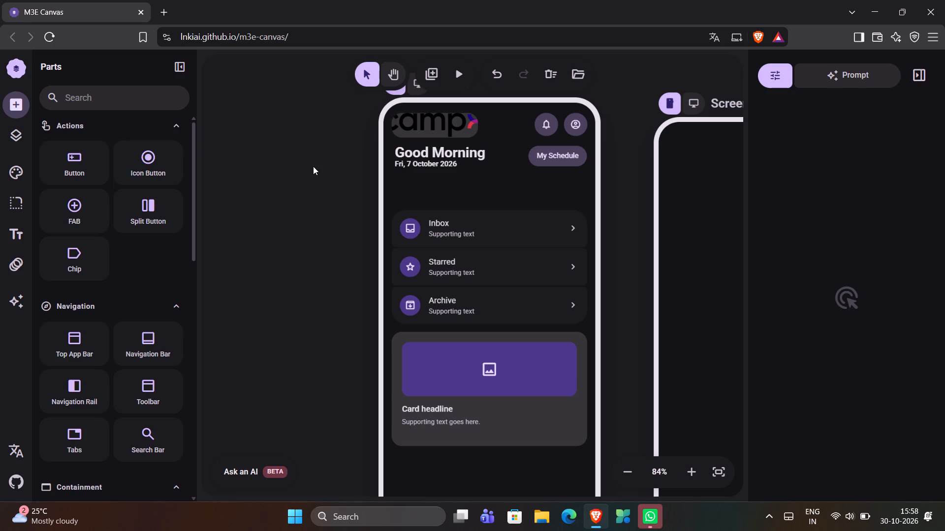
scroll(313, 166, down, 2)
scroll(313, 166, up, 2)
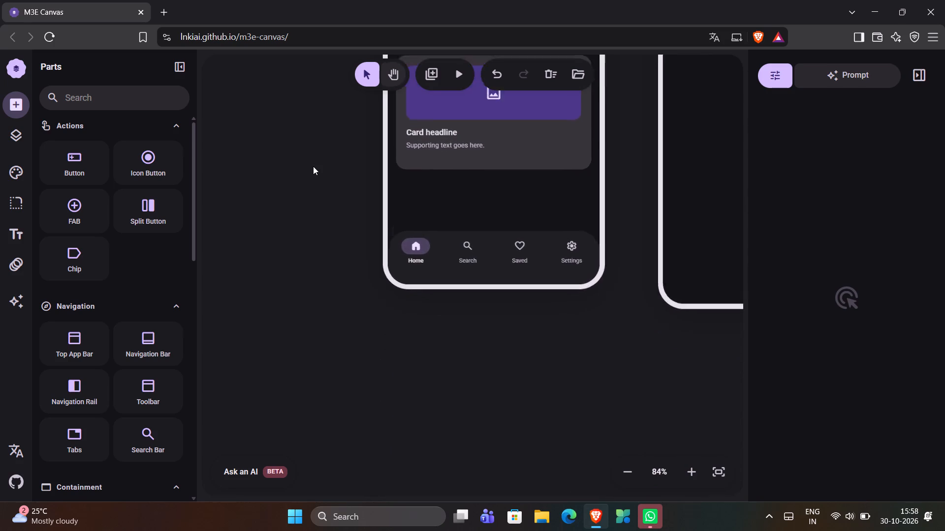
scroll(313, 166, up, 1)
scroll(313, 166, left, 2)
click(449, 434)
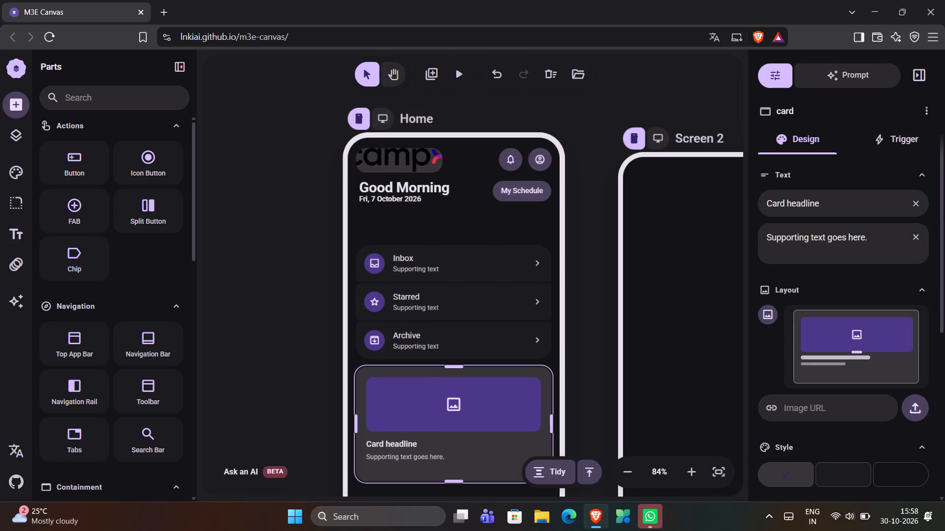
key(Delete)
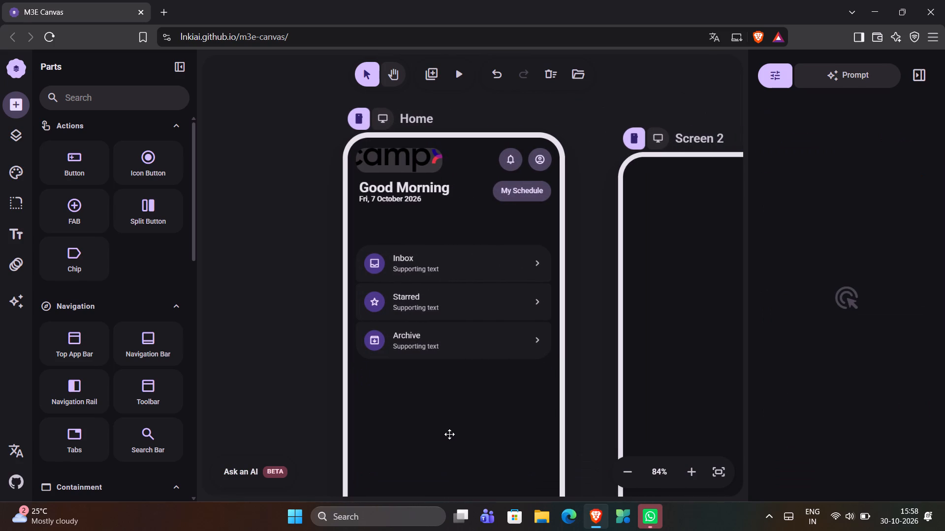
Delete the Archive, Starred and Inbox list items from the Home screen.
click(441, 342)
key(Delete)
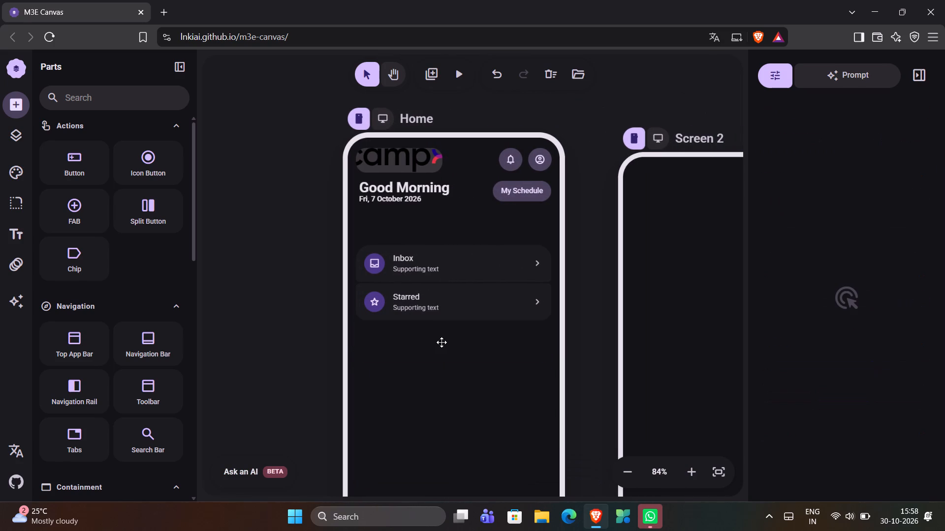
click(437, 315)
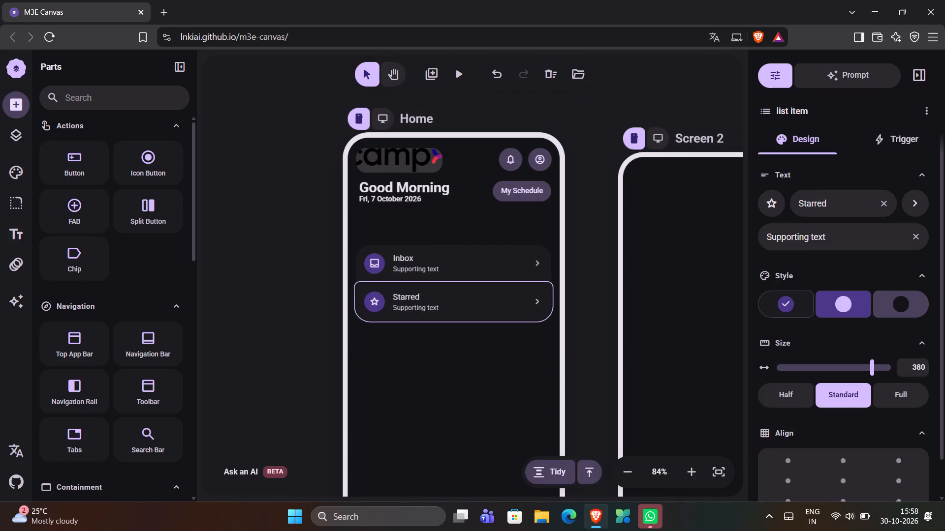
key(Delete)
click(425, 259)
key(Delete)
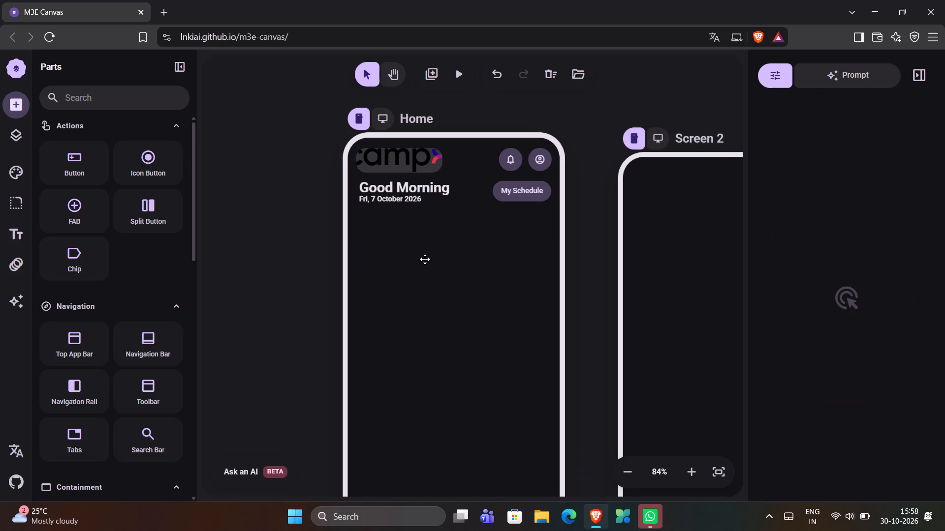
click(238, 265)
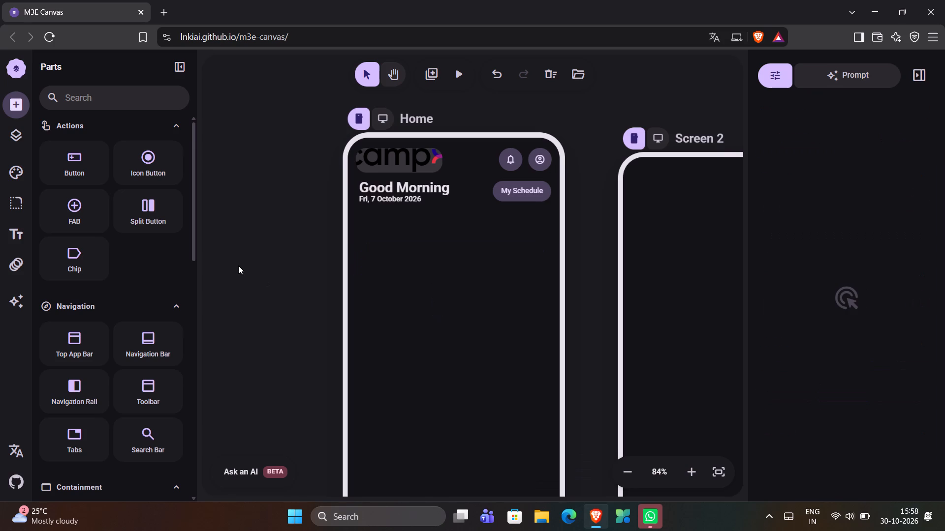
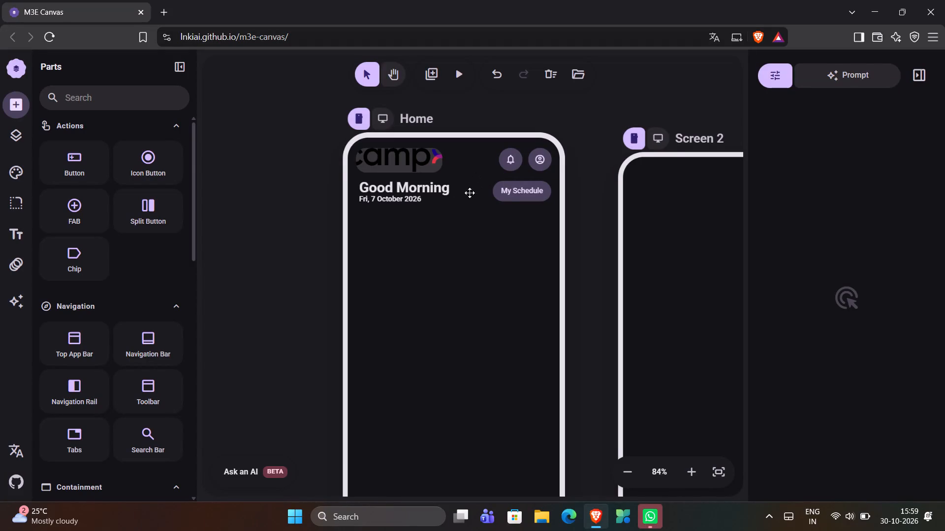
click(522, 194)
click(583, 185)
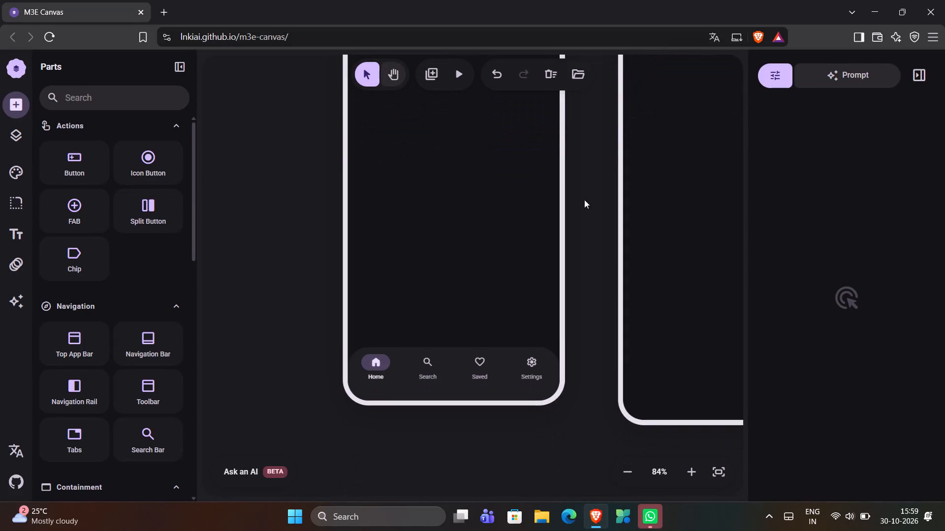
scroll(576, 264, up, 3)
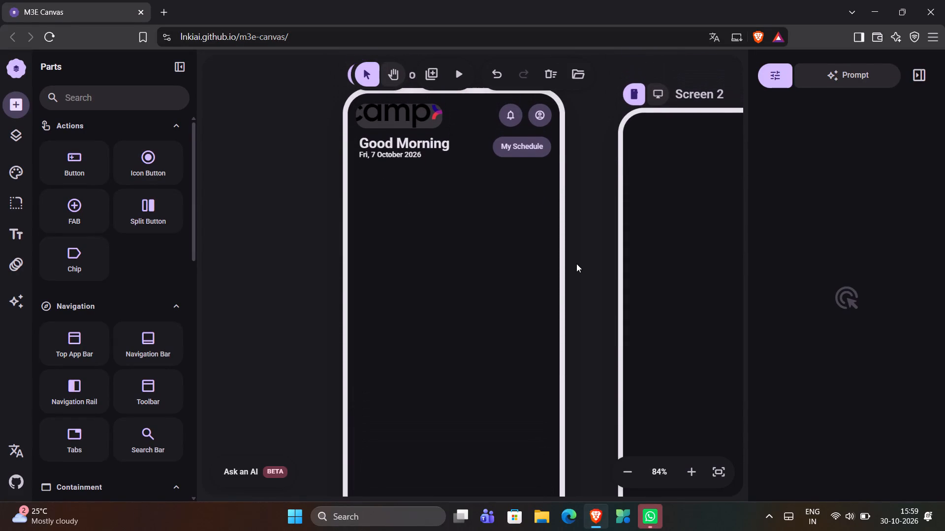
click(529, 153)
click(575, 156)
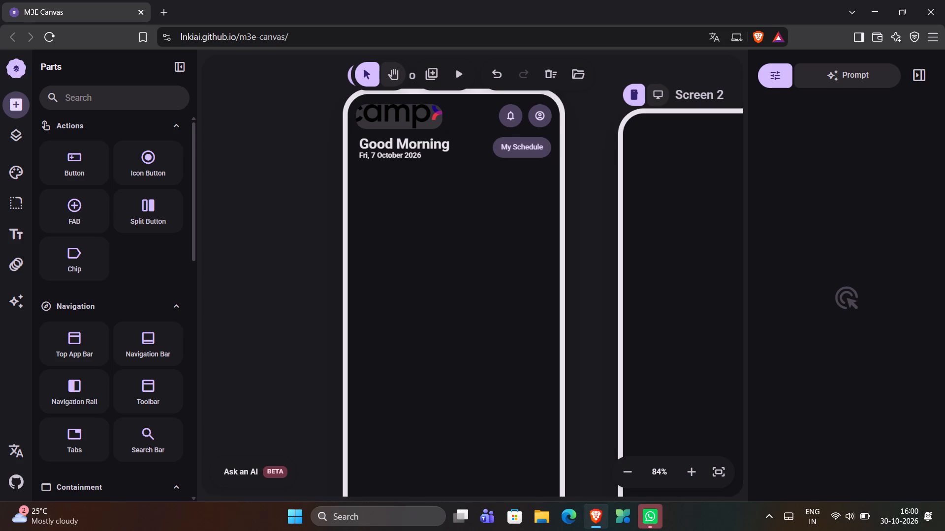
Change the text of the "My Schedule" button on the Home screen to "My Champagn".
click(543, 147)
drag(814, 202, 780, 200)
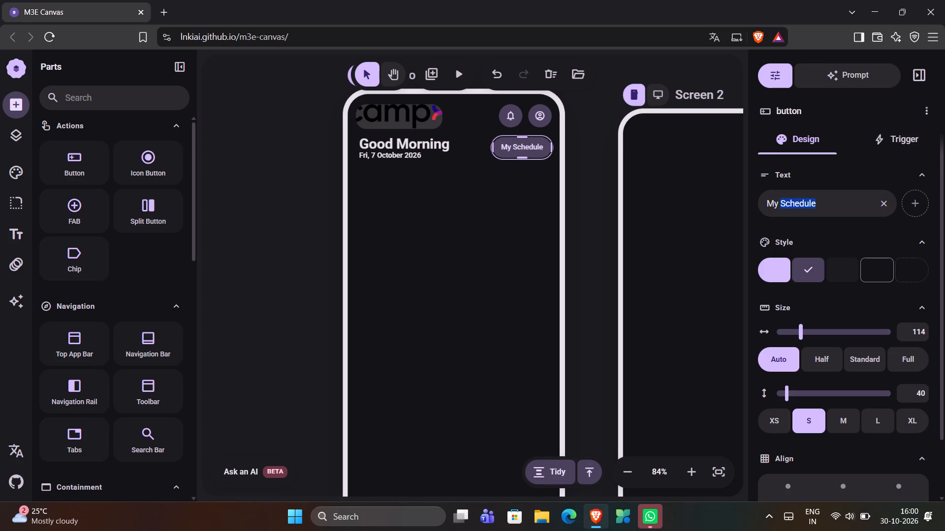
text(Cham)
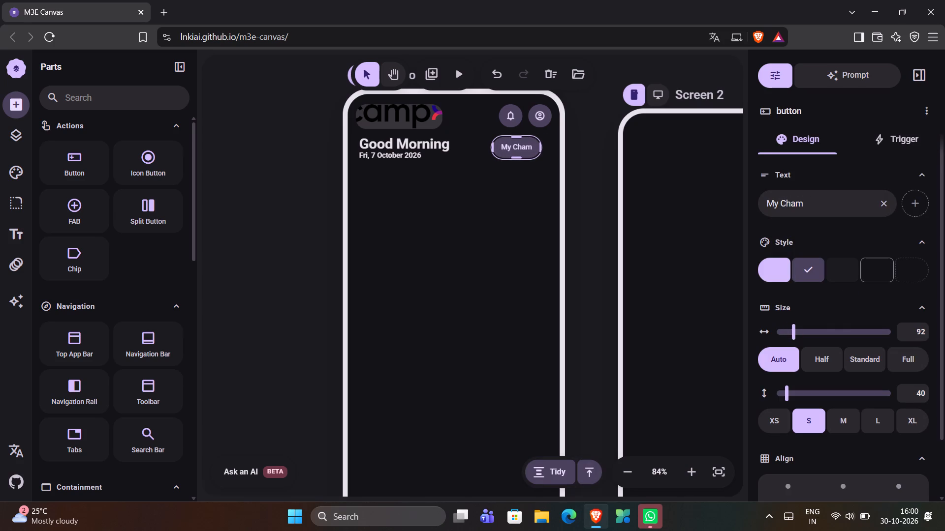
text(pain)
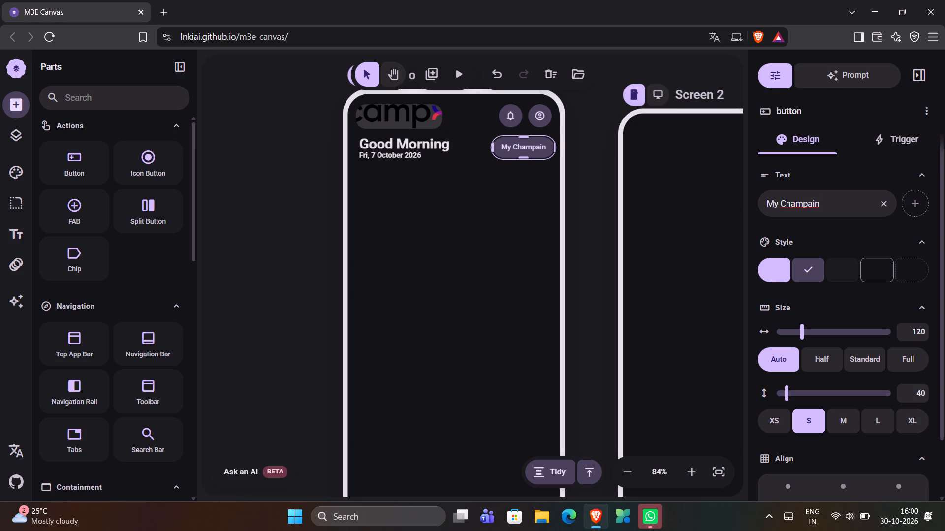
key(BackSpace)
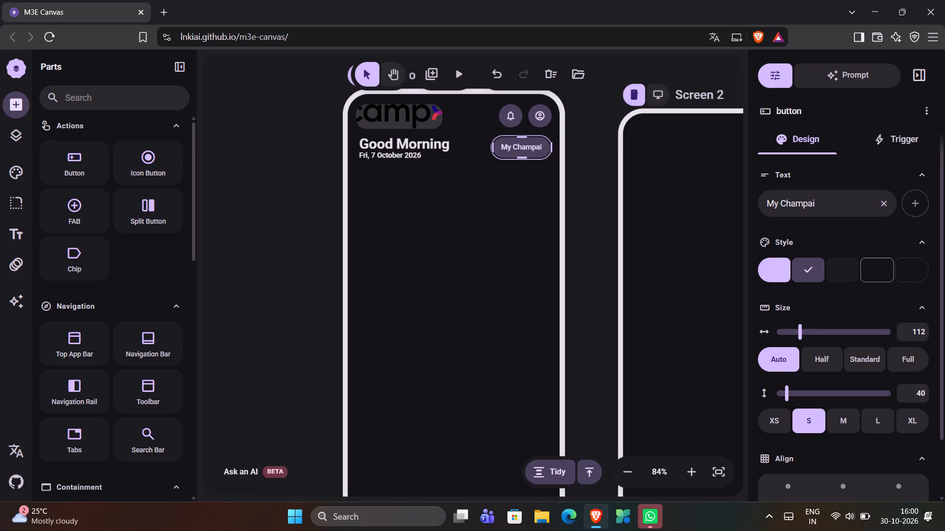
key(BackSpace)
text(gn)
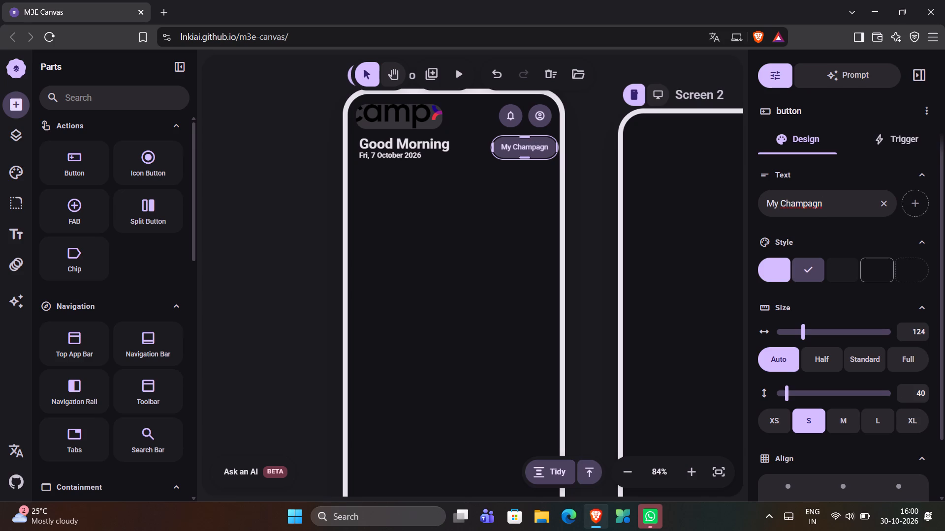
click(670, 201)
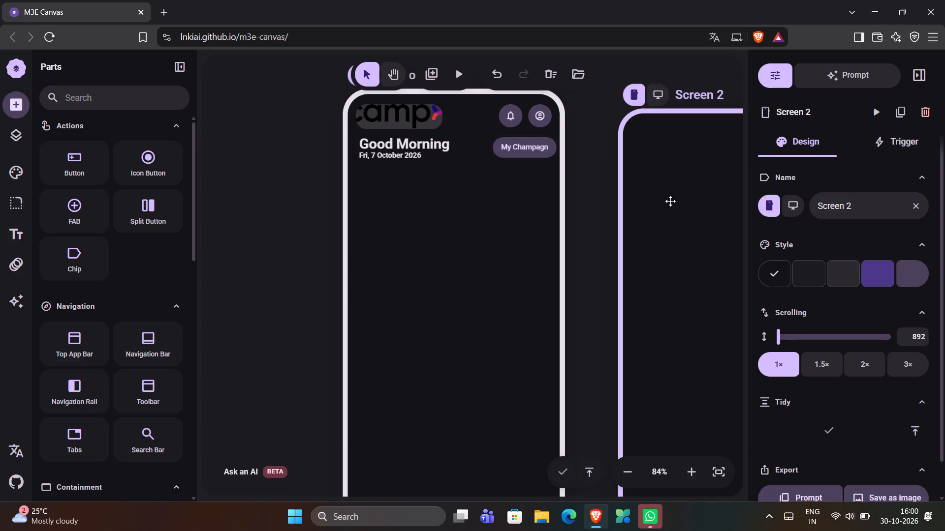
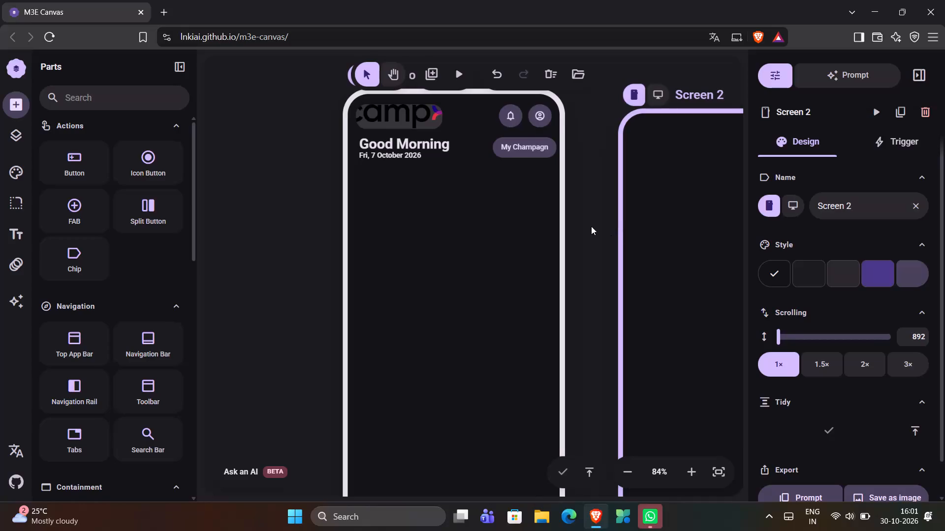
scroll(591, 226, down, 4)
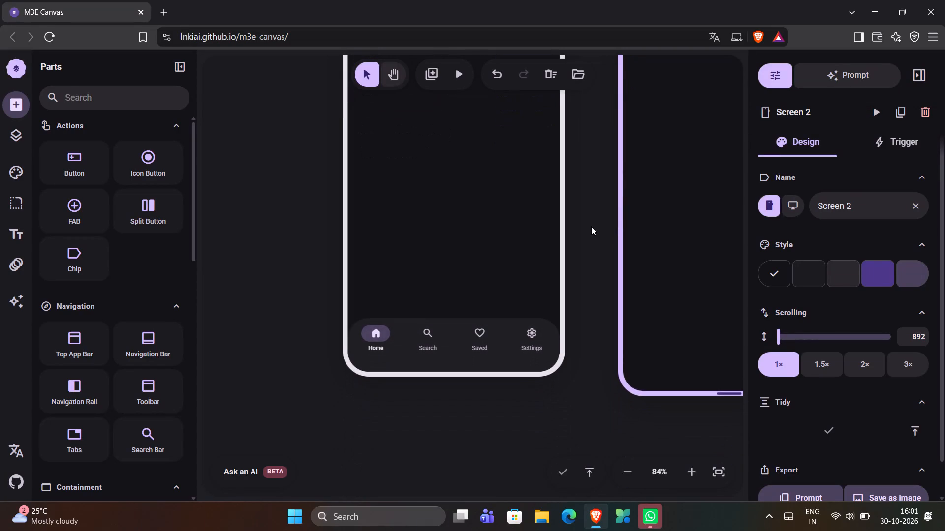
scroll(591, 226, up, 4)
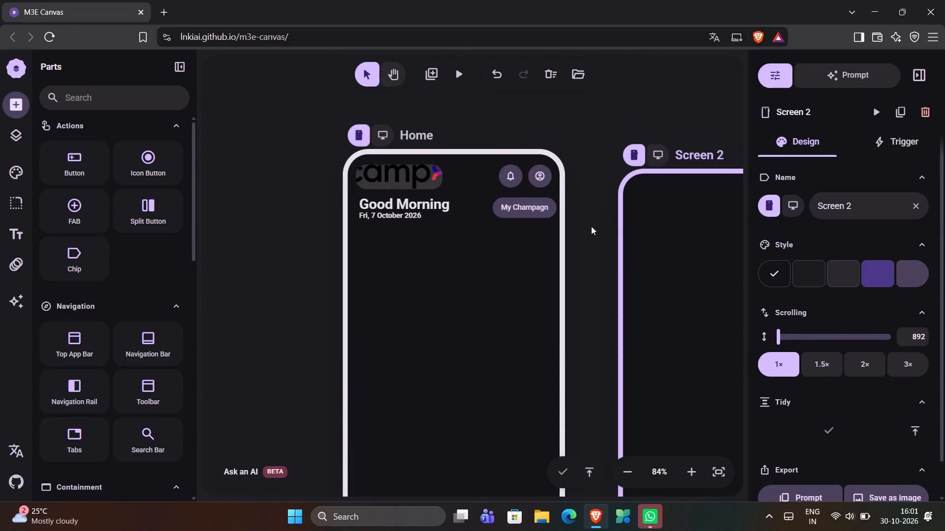
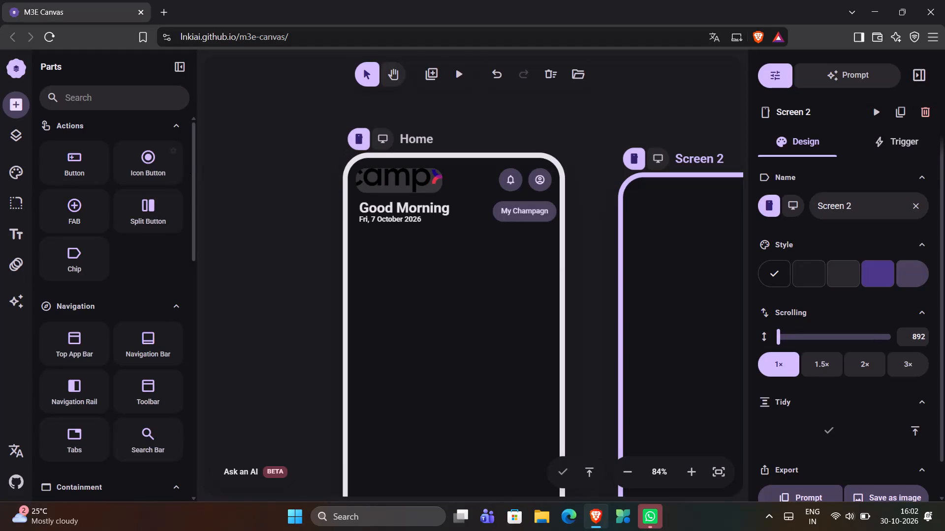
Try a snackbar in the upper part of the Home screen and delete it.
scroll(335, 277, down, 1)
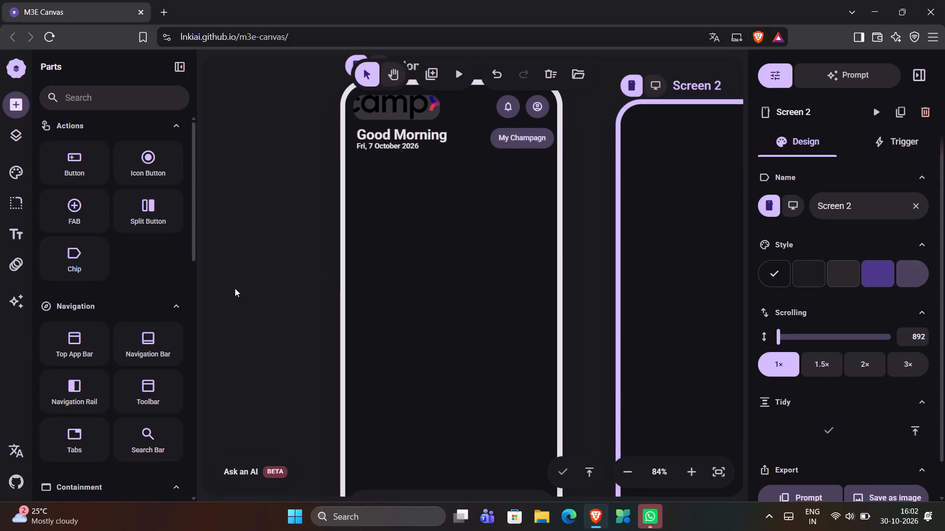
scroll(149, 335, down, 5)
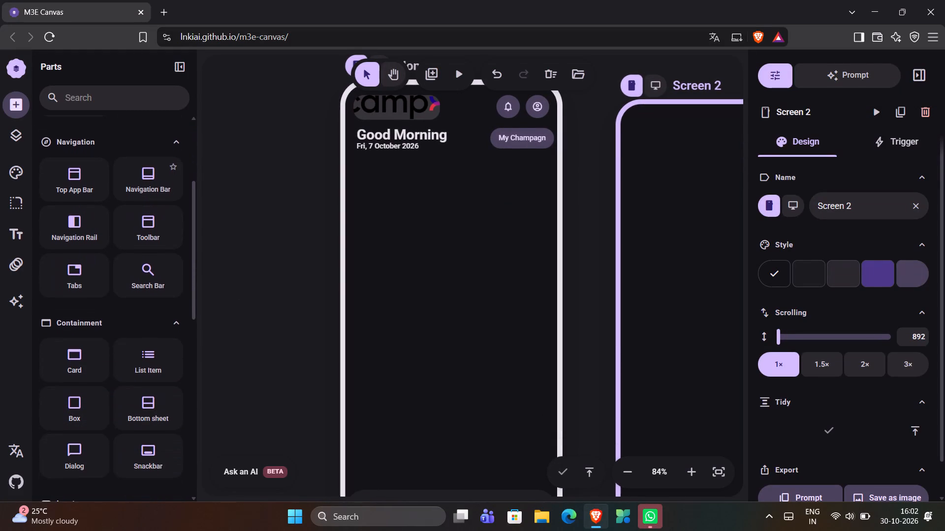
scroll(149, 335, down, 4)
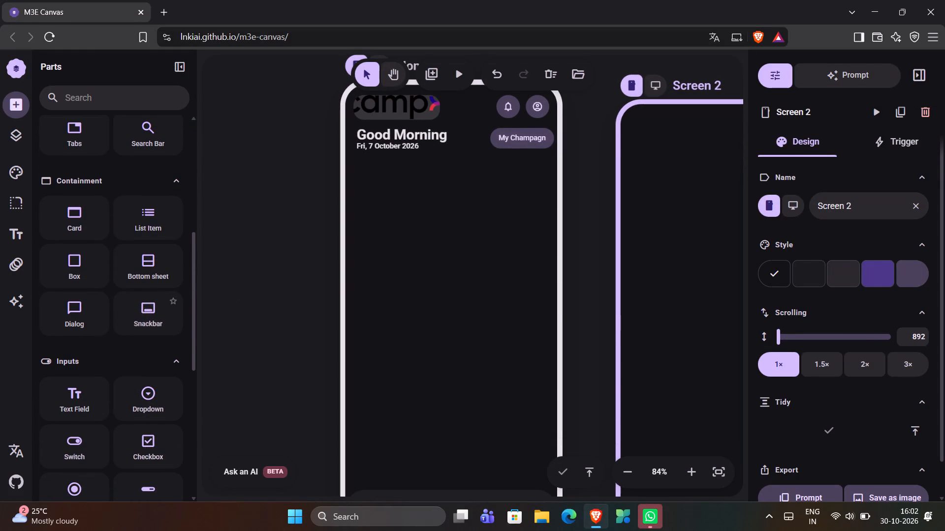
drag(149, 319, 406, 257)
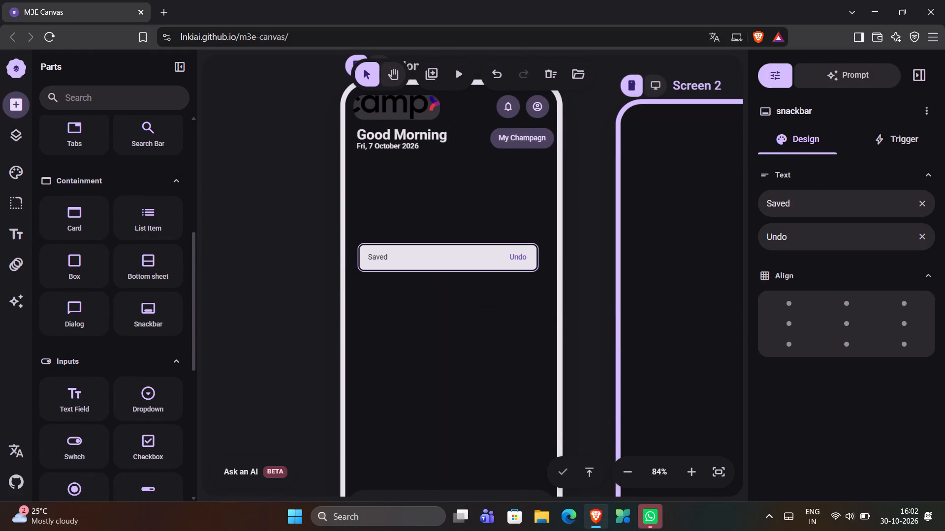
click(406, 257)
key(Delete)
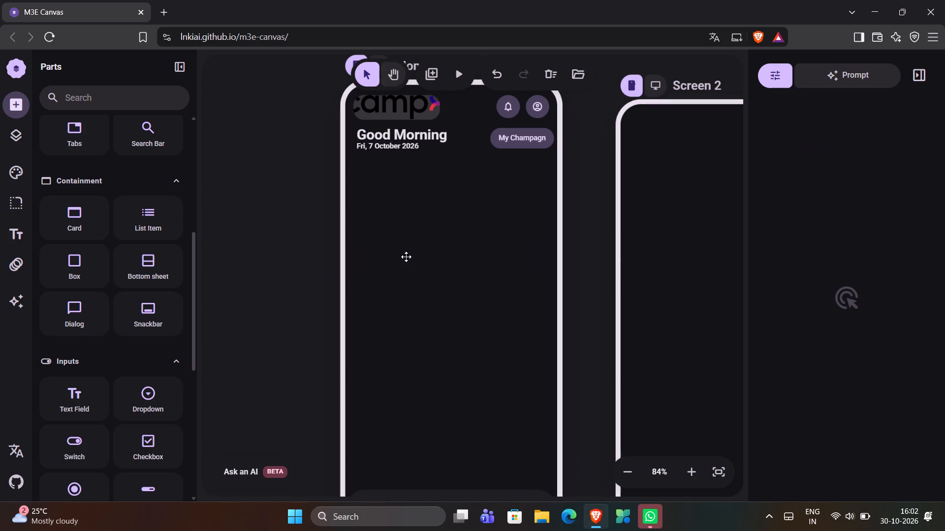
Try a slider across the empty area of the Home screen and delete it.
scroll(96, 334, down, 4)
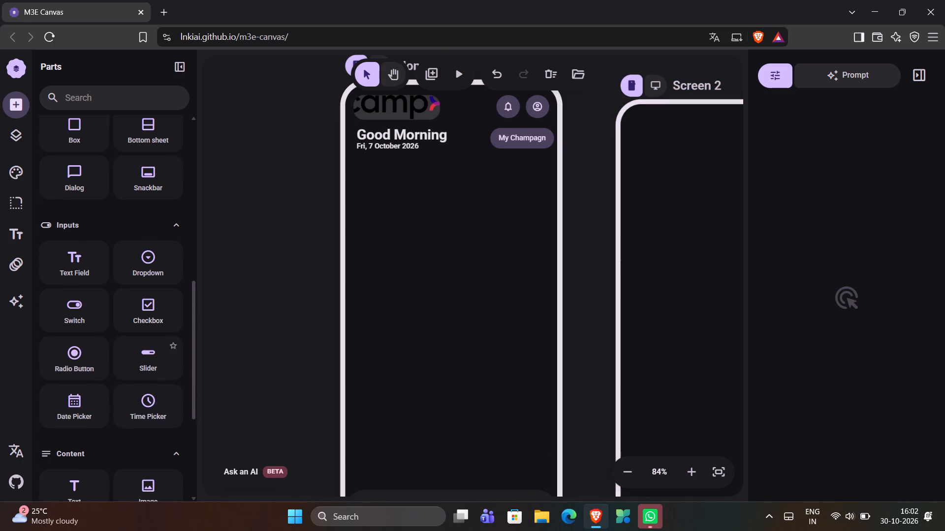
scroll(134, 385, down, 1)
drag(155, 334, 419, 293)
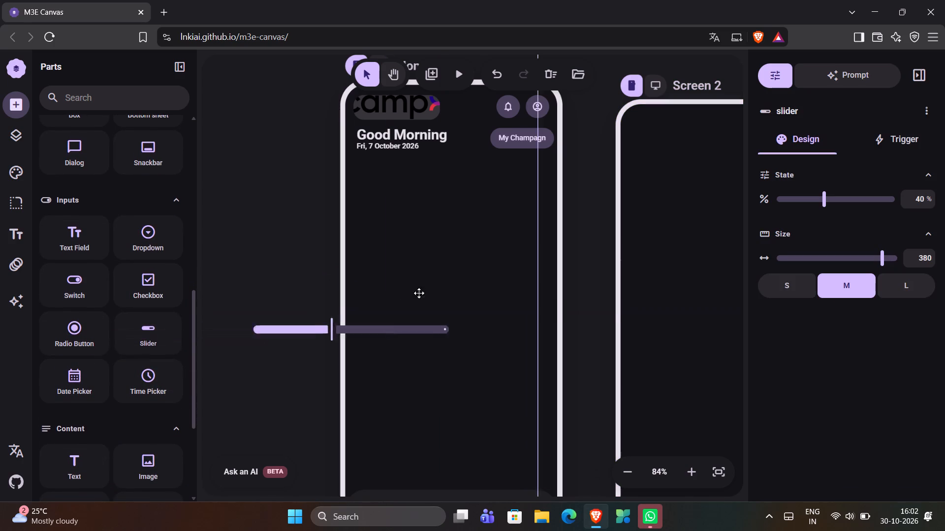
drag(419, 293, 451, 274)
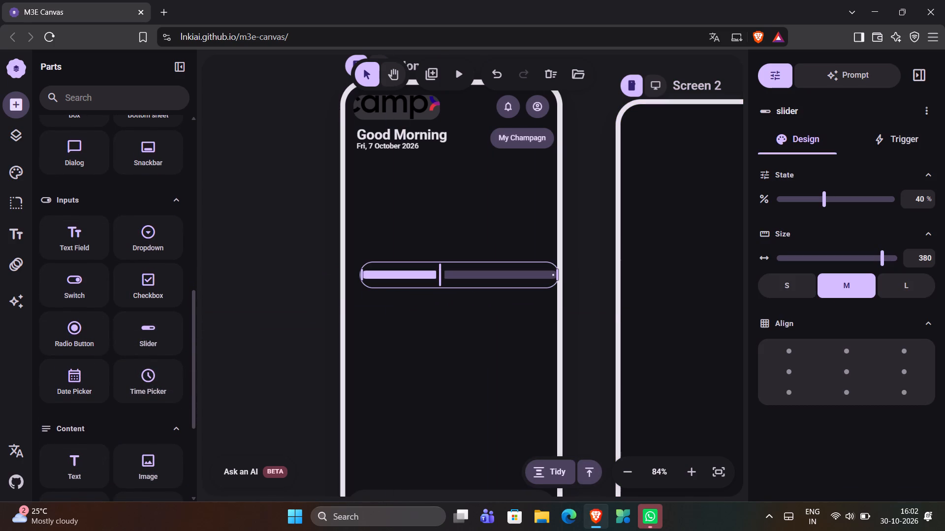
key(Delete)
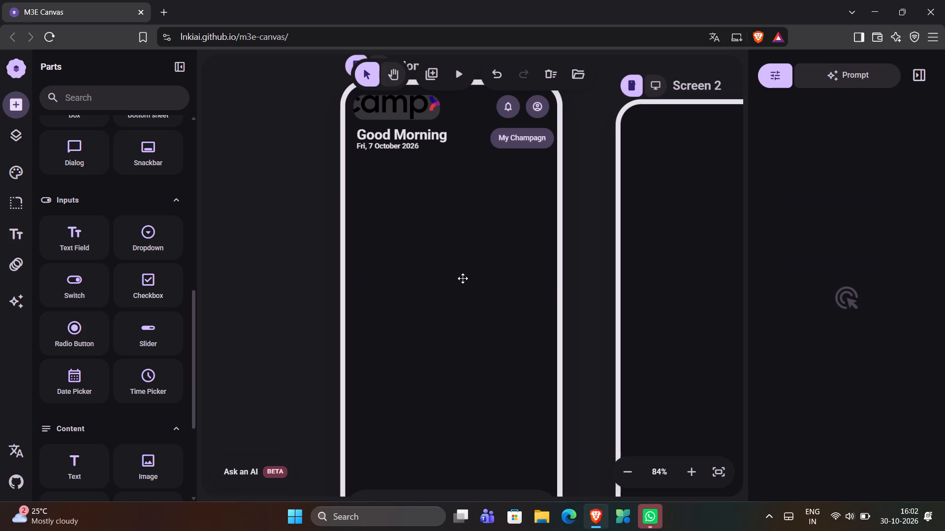
Add a carousel with the two-equal-cards layout and place it directly below the greeting and My Champagn button on Home.
scroll(114, 303, down, 2)
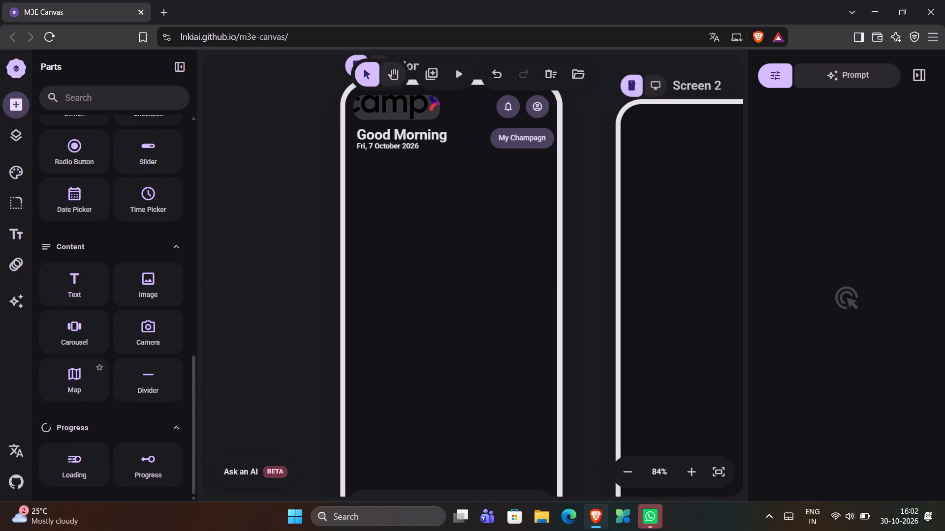
scroll(84, 405, down, 1)
drag(73, 335, 367, 251)
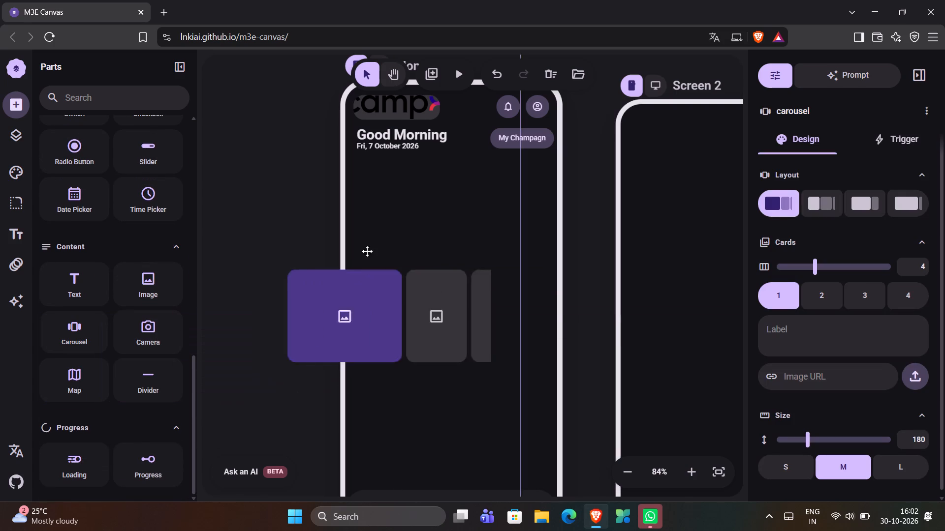
drag(367, 251, 395, 204)
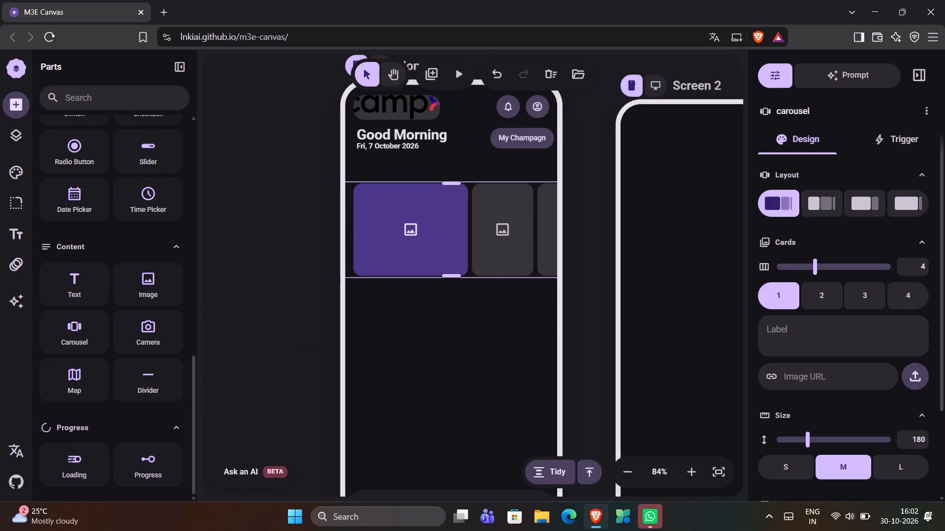
click(822, 202)
drag(486, 235, 503, 256)
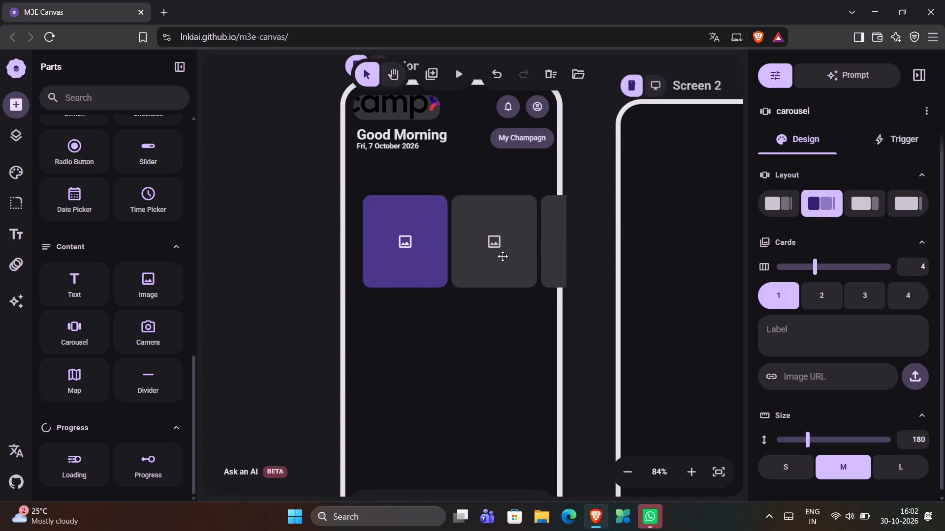
drag(503, 256, 479, 213)
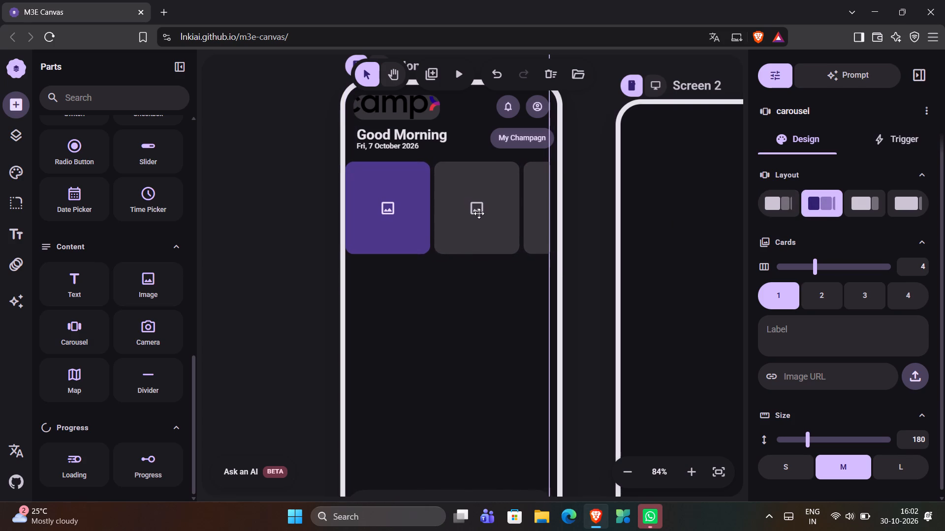
drag(479, 213, 479, 210)
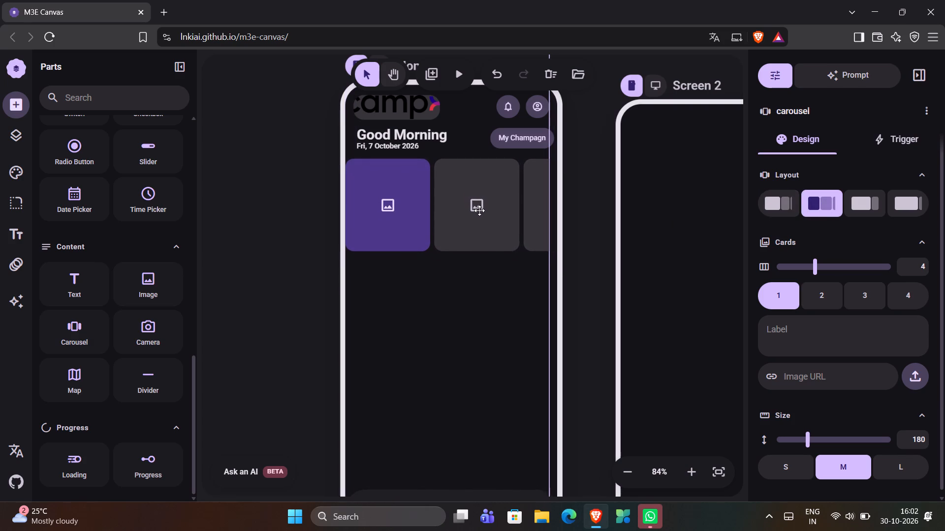
drag(479, 210, 482, 208)
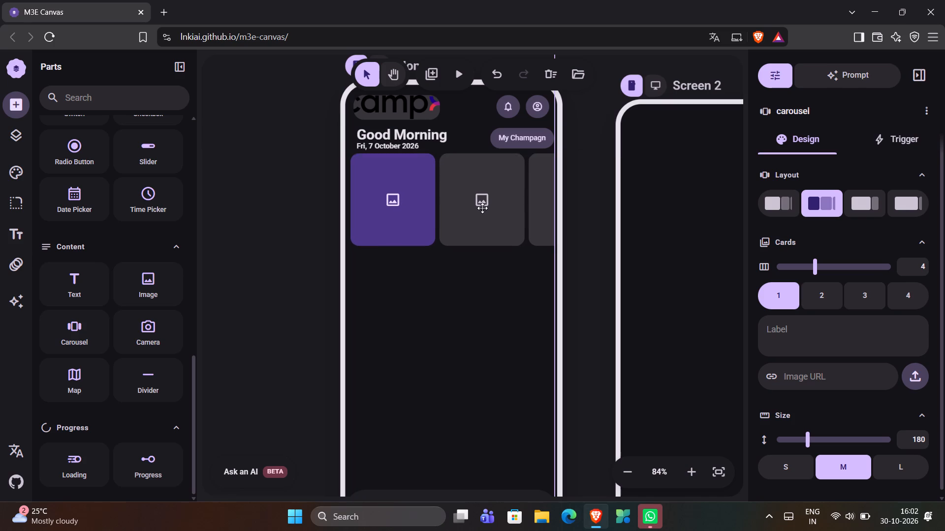
drag(482, 208, 482, 209)
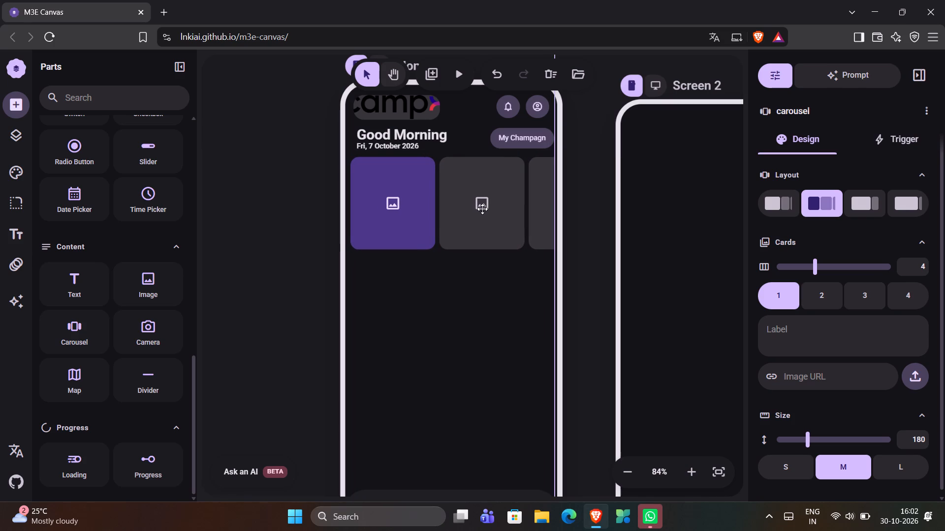
drag(482, 209, 482, 210)
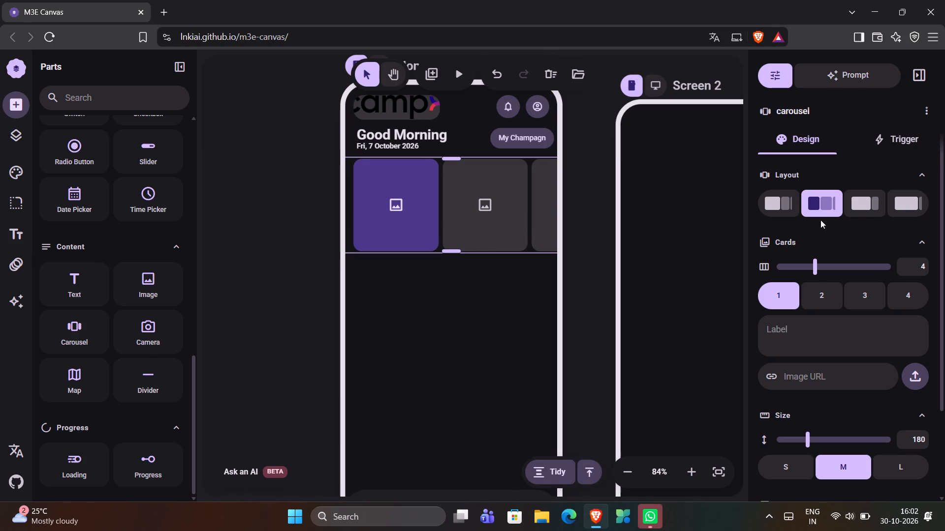
Change the carousel to the layout with one large card and only an edge of the next card.
click(871, 198)
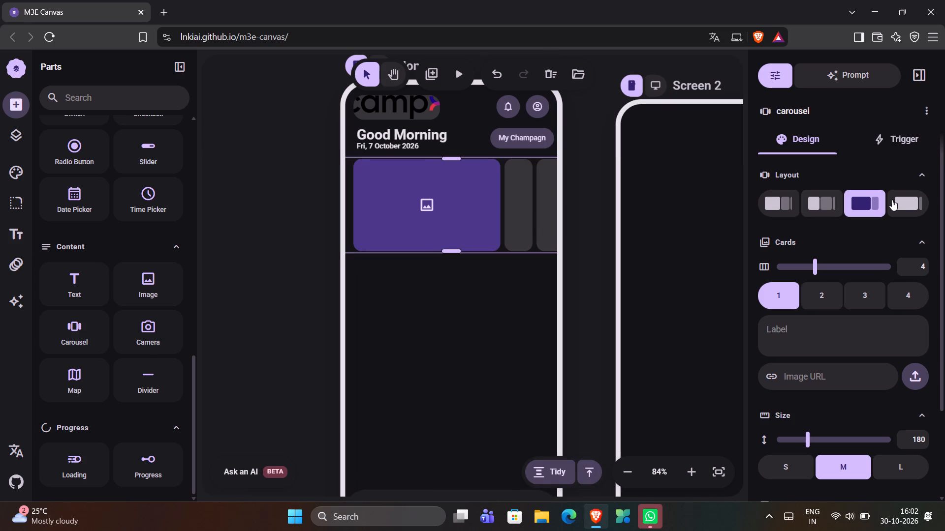
click(895, 200)
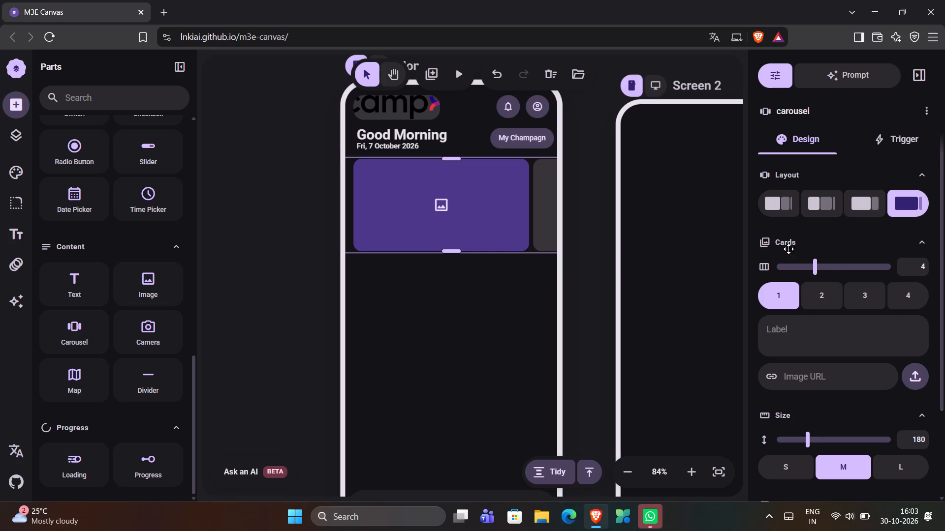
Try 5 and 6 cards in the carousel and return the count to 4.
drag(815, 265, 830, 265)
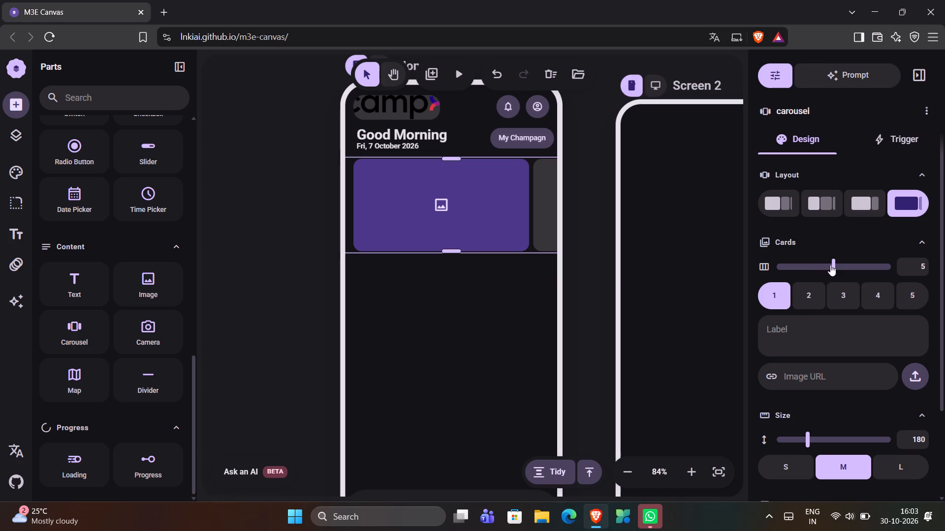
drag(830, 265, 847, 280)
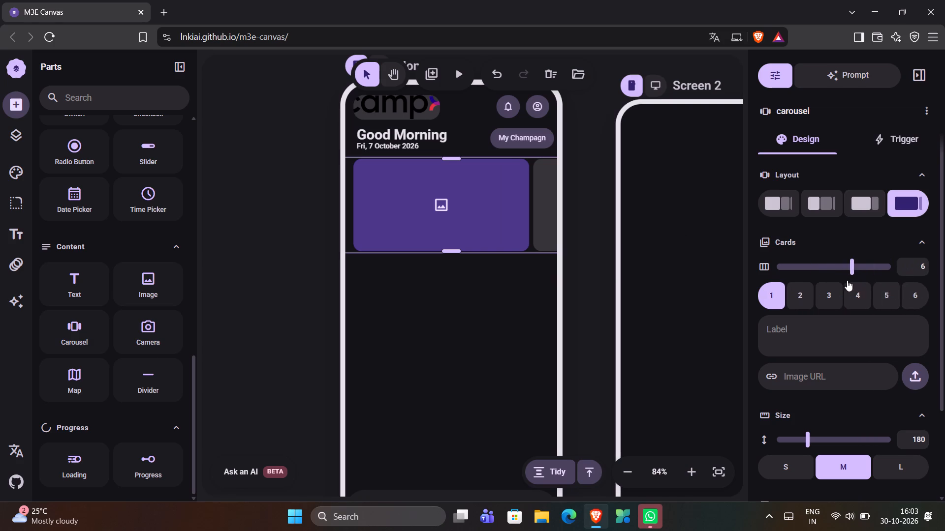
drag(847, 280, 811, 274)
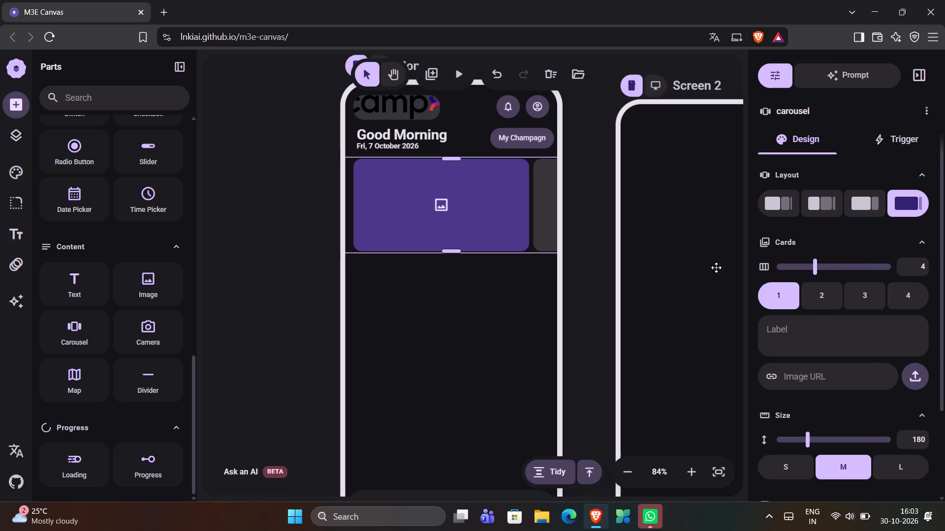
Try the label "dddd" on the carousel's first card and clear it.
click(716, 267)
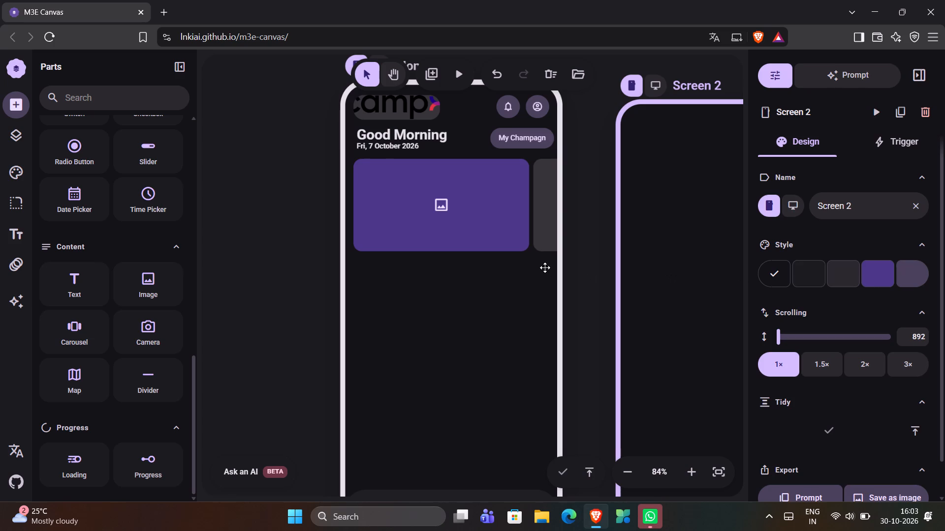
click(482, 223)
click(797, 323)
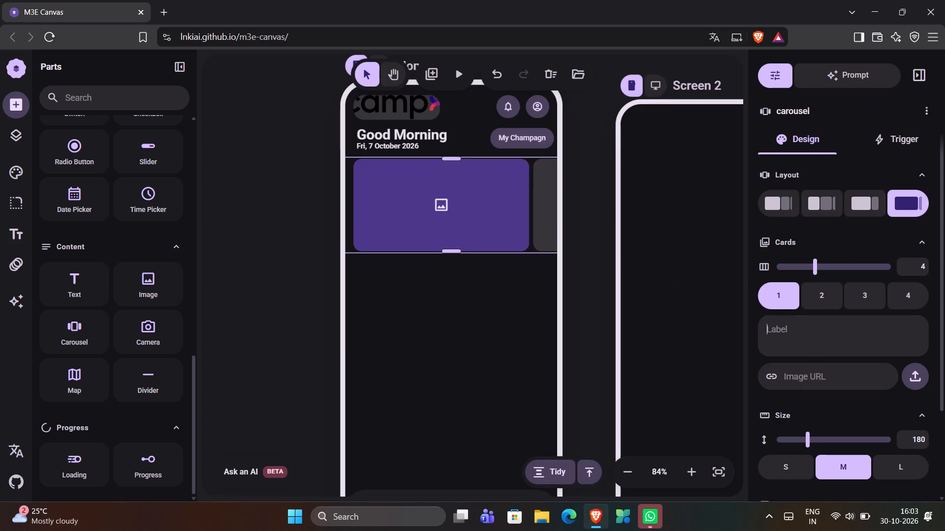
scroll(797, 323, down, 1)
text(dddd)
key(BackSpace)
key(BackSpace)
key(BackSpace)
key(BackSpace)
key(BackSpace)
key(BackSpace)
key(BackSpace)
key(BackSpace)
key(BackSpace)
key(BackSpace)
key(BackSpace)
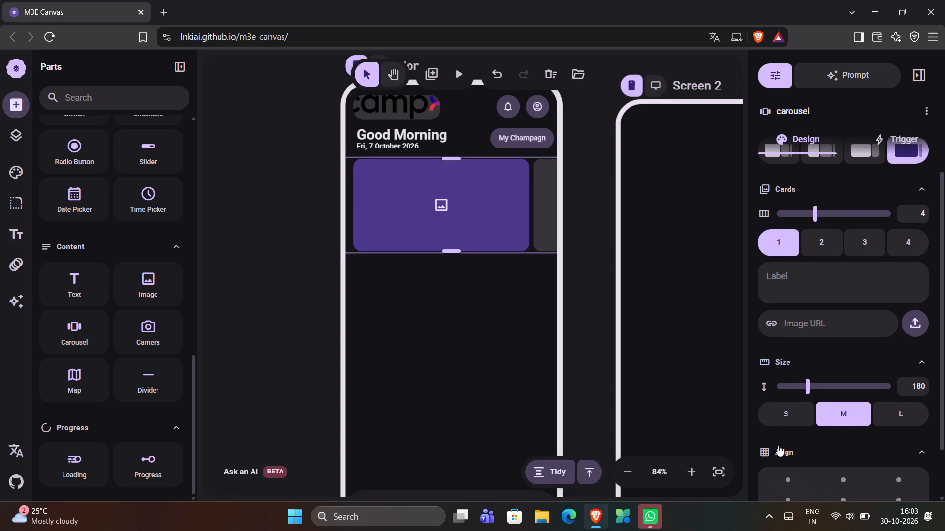
Set the carousel to the S size, 140 high.
click(787, 421)
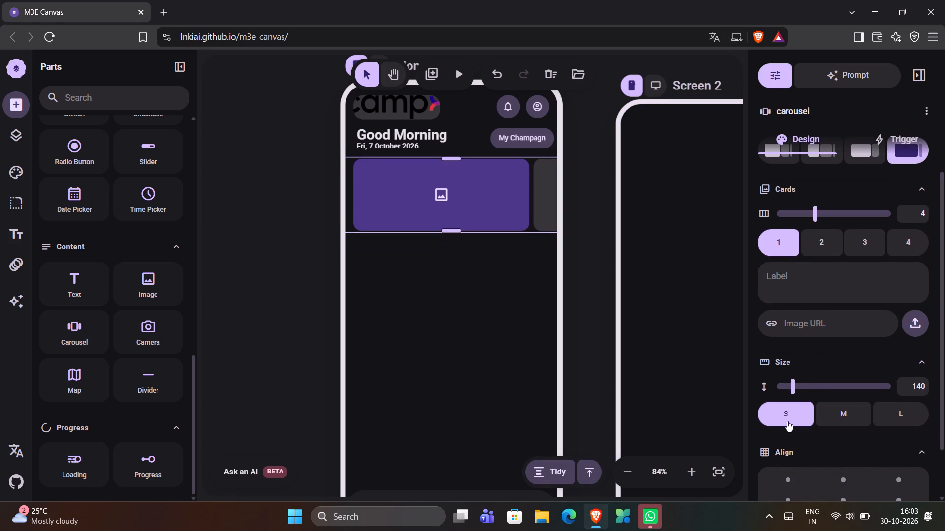
scroll(846, 403, left, 2)
click(527, 297)
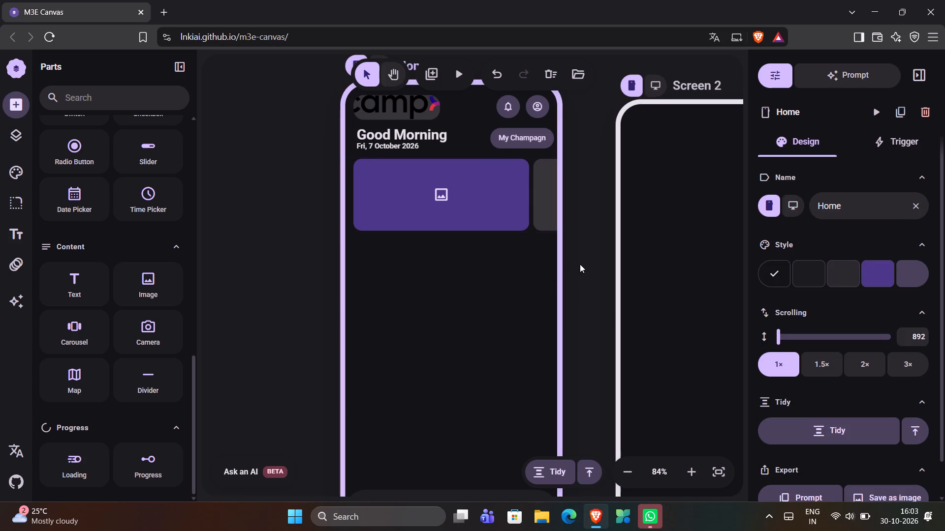
click(580, 264)
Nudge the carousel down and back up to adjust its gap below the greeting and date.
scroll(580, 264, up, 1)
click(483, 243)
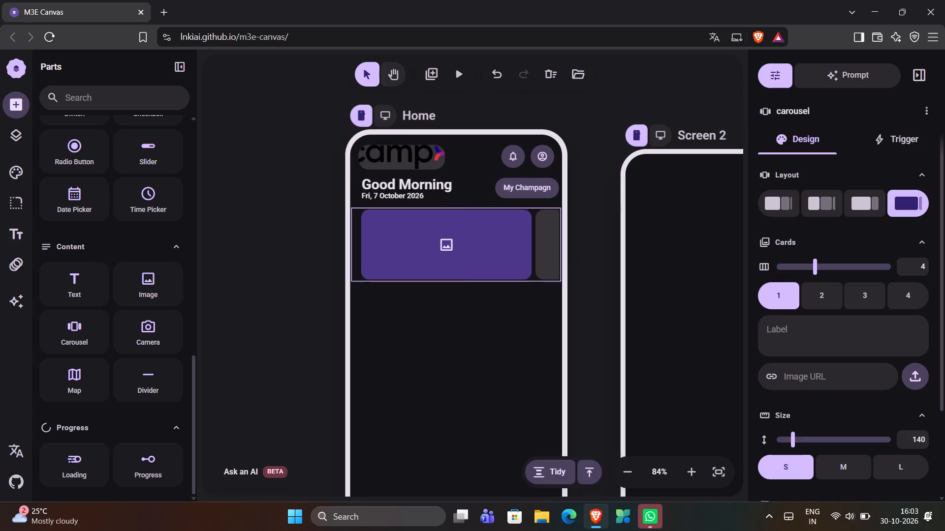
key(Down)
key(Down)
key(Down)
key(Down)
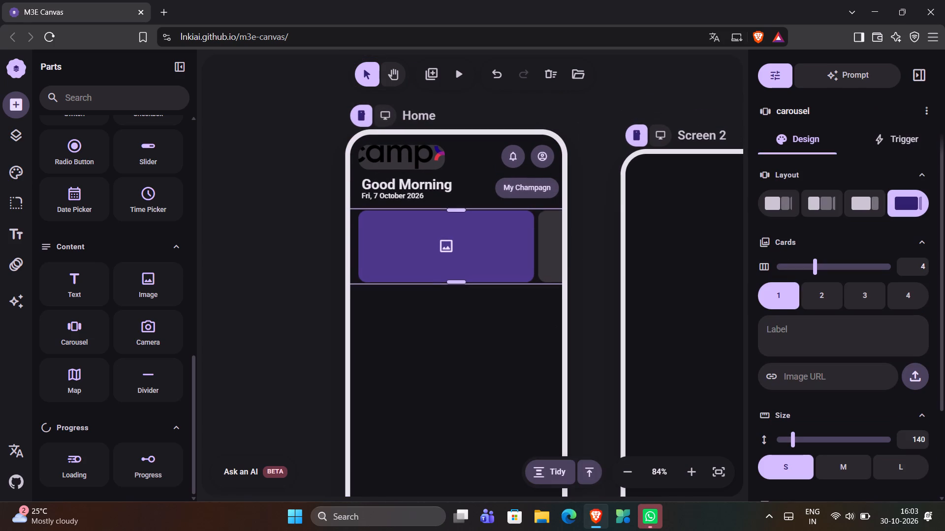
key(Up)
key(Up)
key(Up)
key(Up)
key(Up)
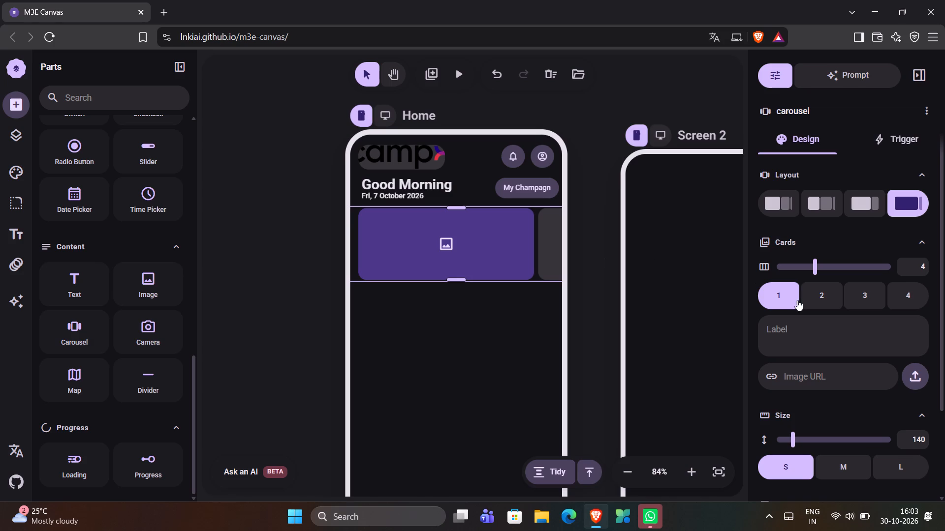
Align the carousel to the top centre of the Home screen, trying top-left first.
scroll(797, 300, down, 4)
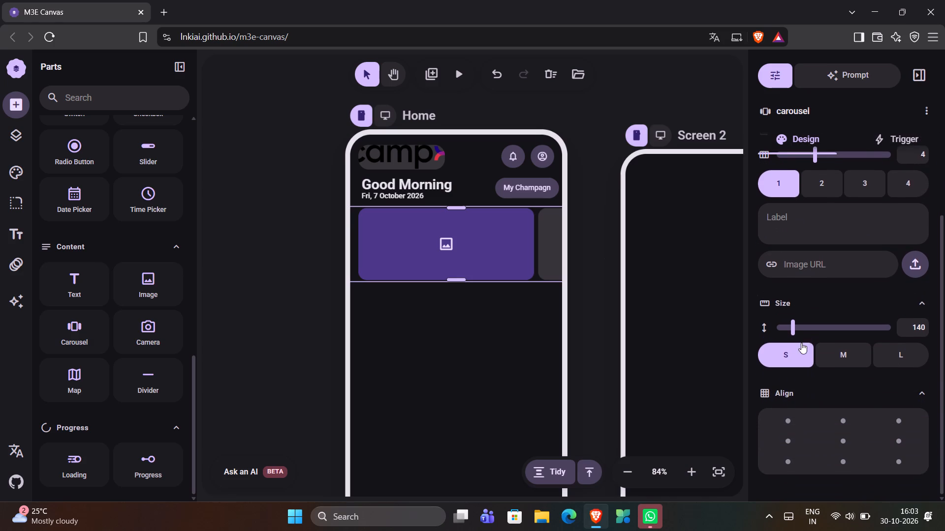
scroll(765, 265, up, 4)
scroll(765, 265, down, 4)
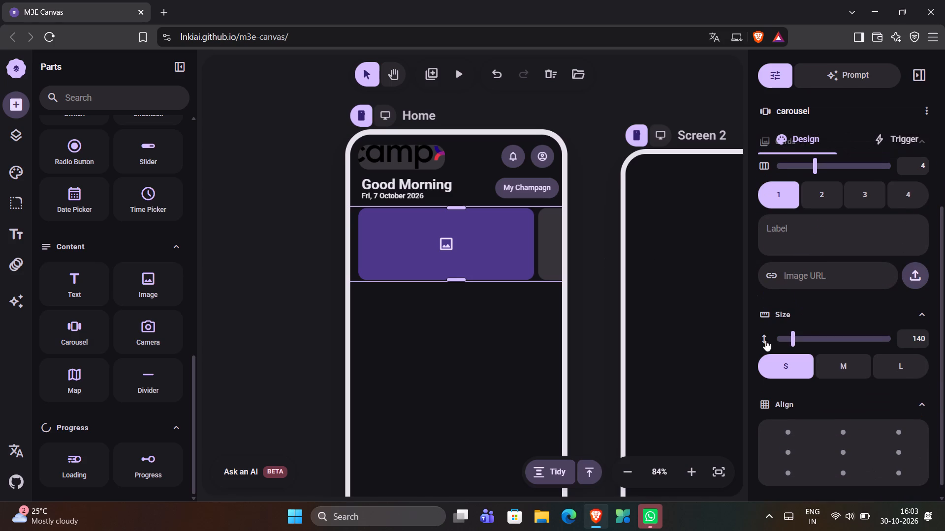
click(792, 421)
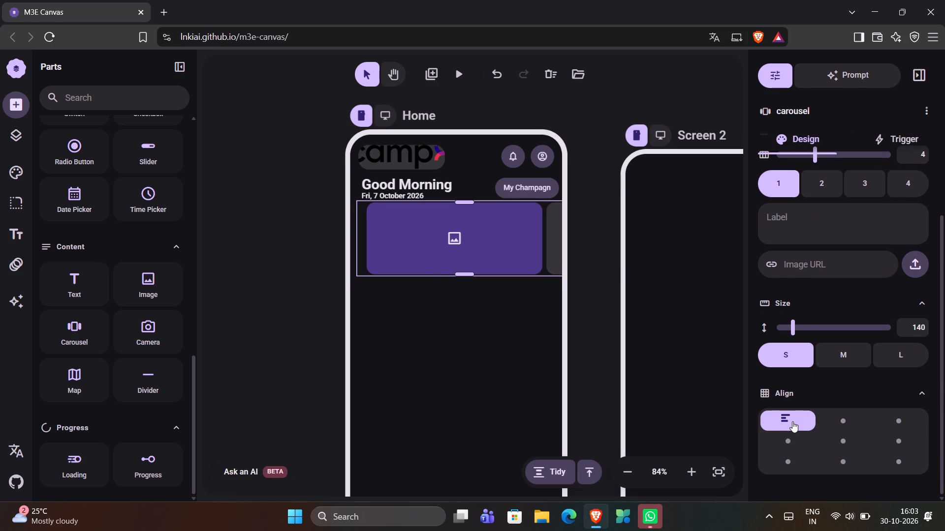
click(844, 419)
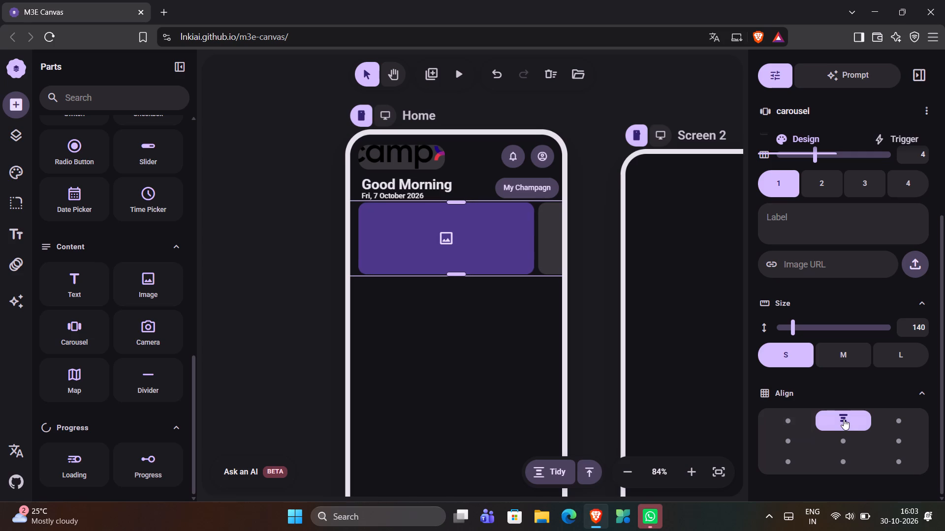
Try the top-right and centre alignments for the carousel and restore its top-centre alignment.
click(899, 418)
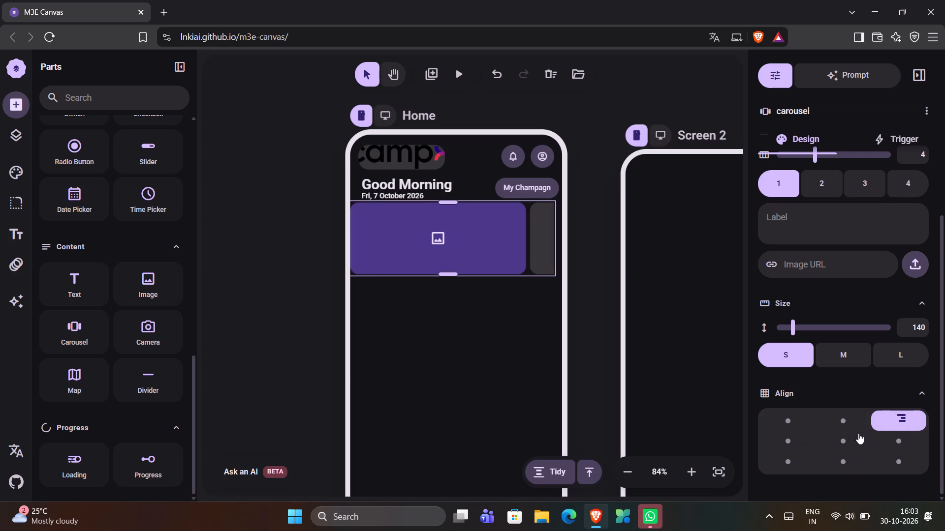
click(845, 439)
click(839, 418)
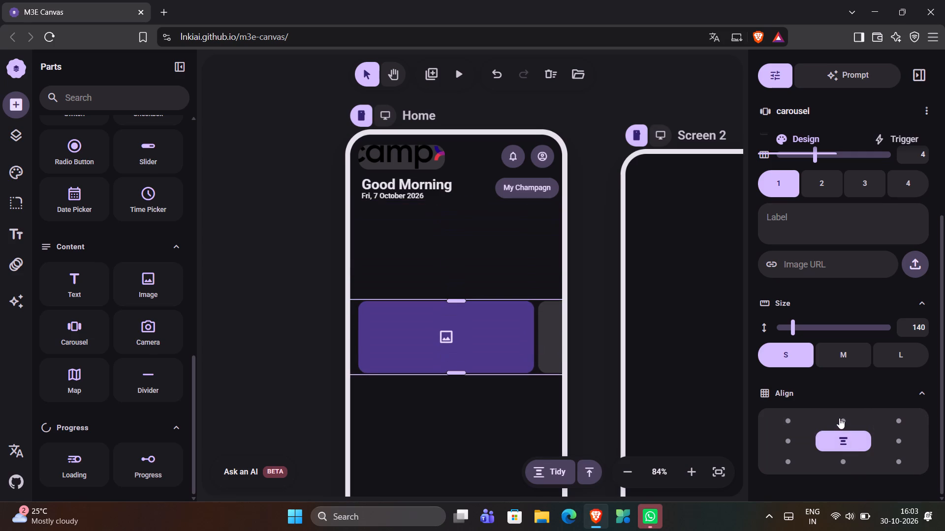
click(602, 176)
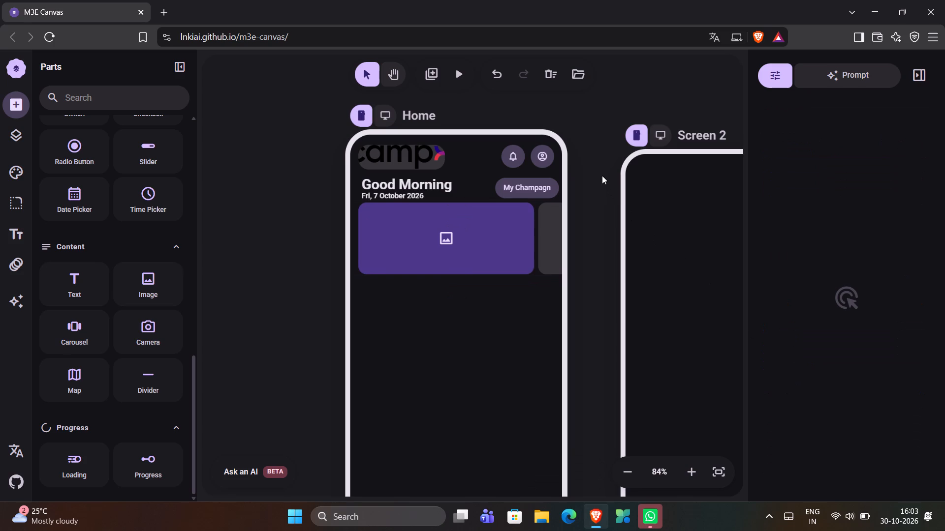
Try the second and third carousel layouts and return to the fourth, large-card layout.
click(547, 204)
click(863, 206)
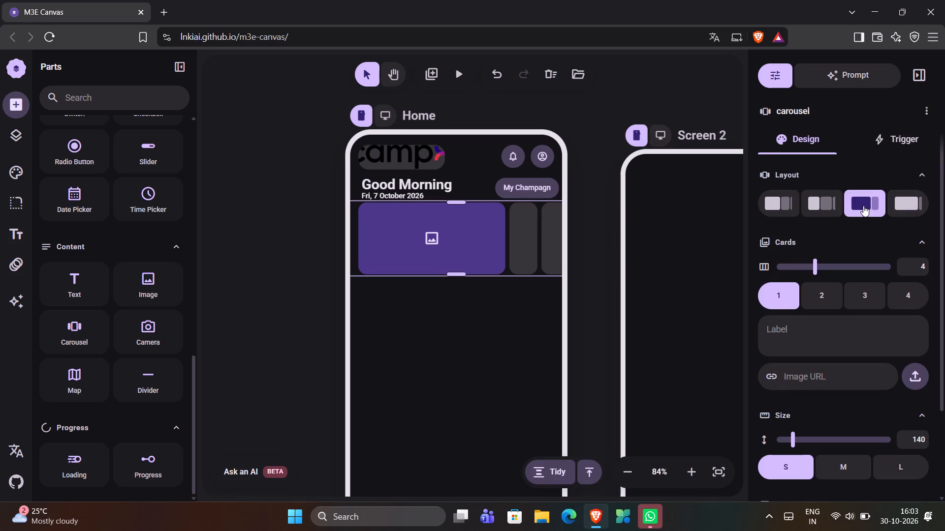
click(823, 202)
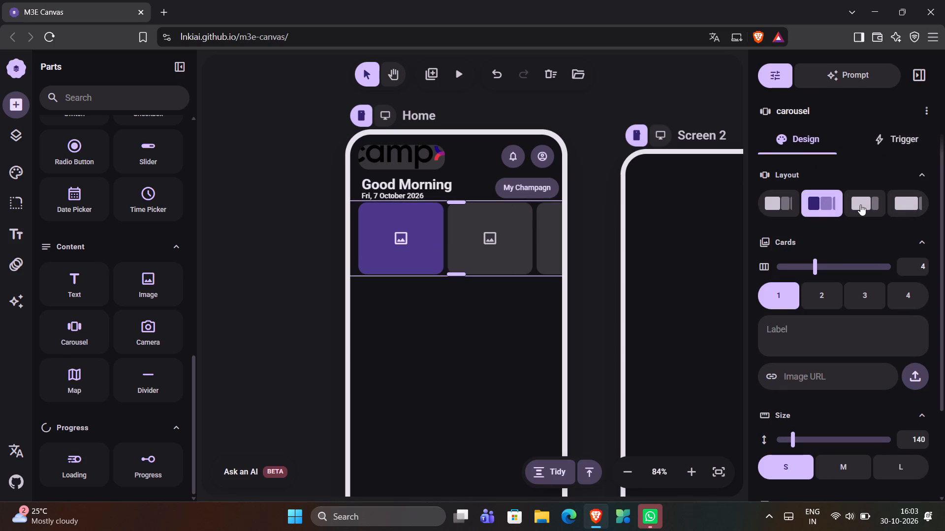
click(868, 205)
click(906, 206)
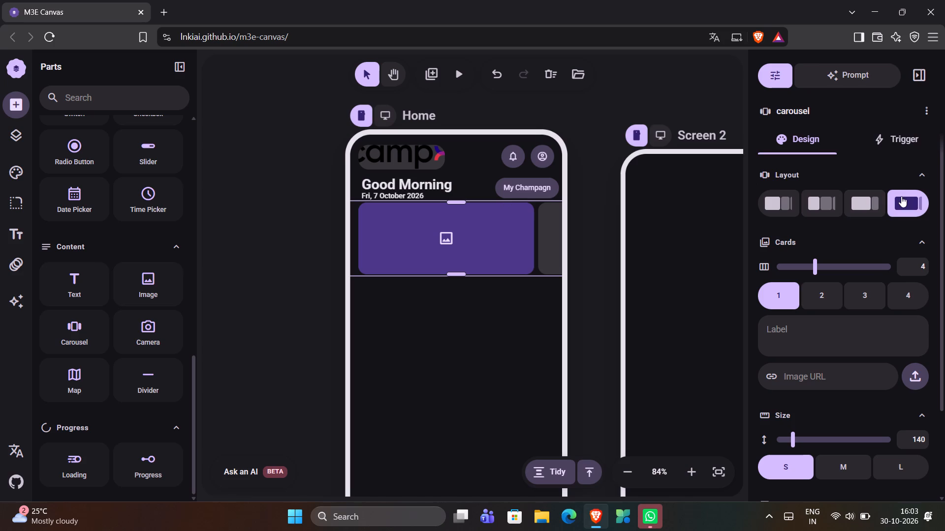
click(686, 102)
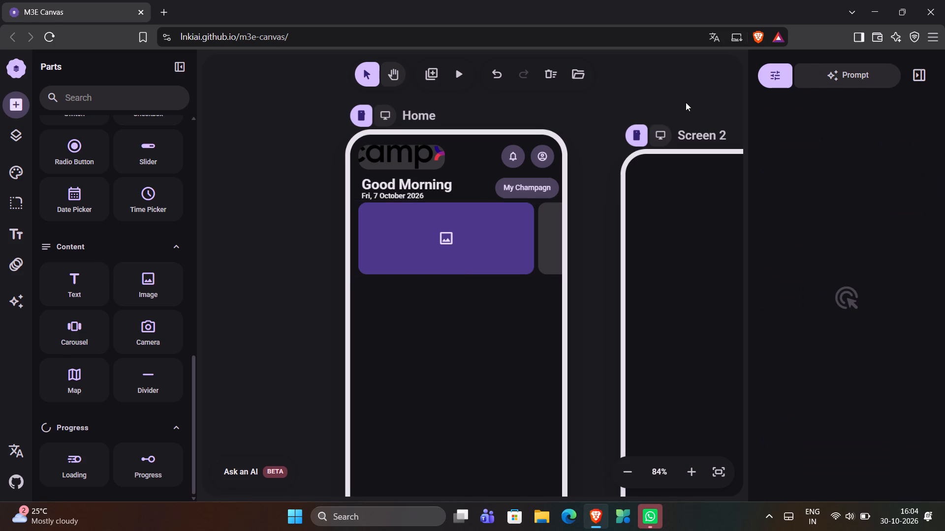
Move the carousel slightly down to widen its gap below the date text.
click(531, 238)
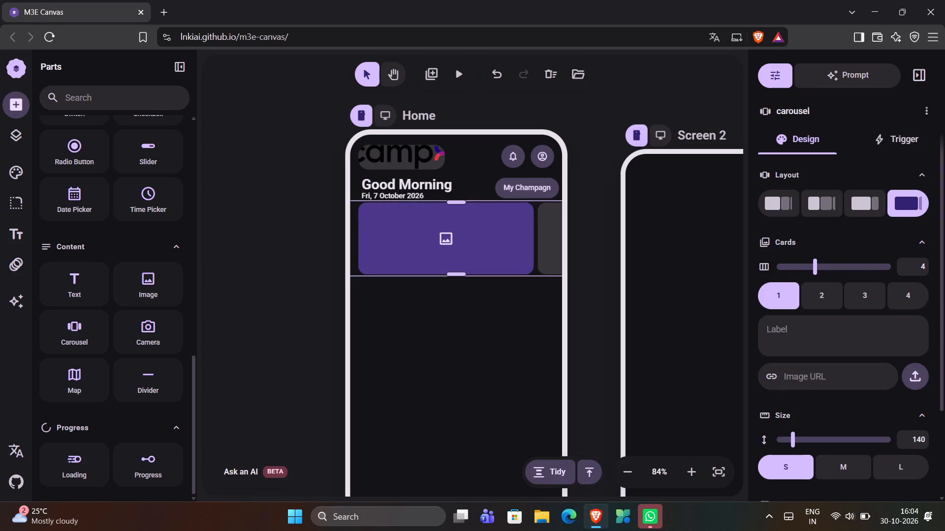
drag(531, 238, 531, 243)
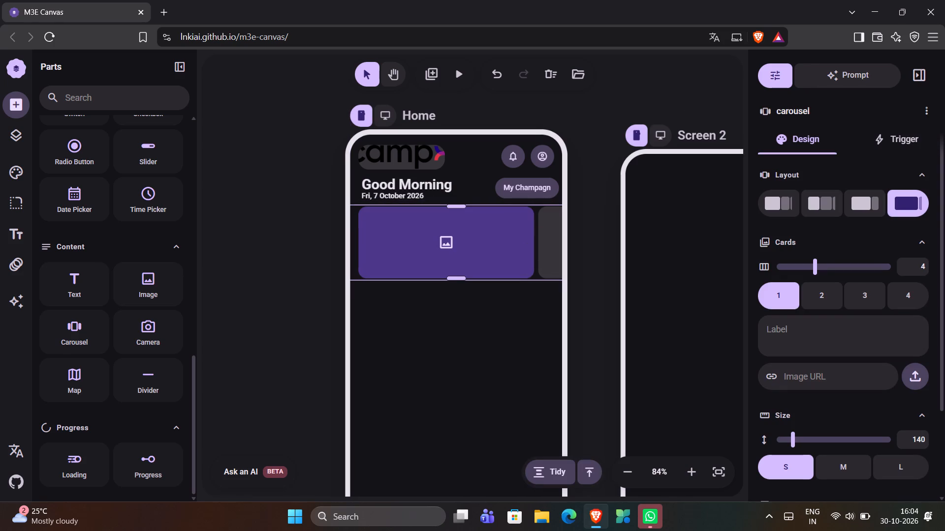
click(579, 206)
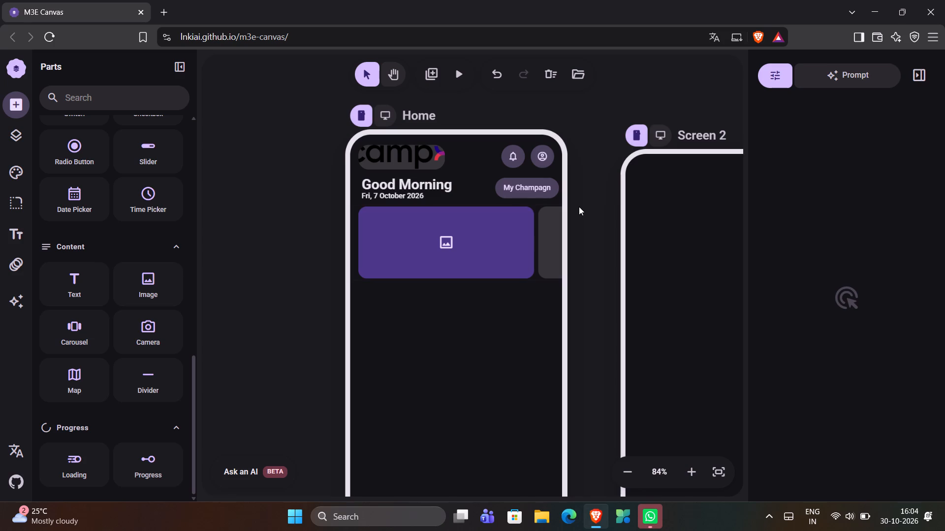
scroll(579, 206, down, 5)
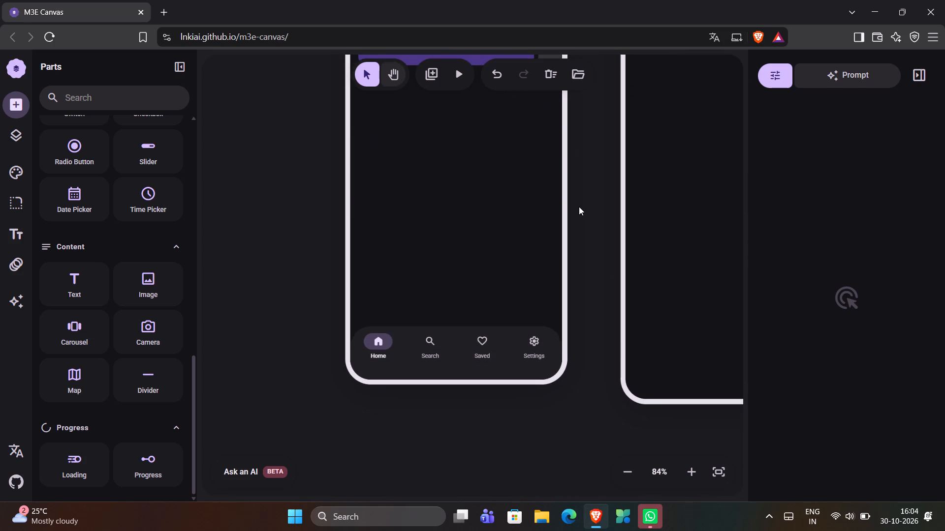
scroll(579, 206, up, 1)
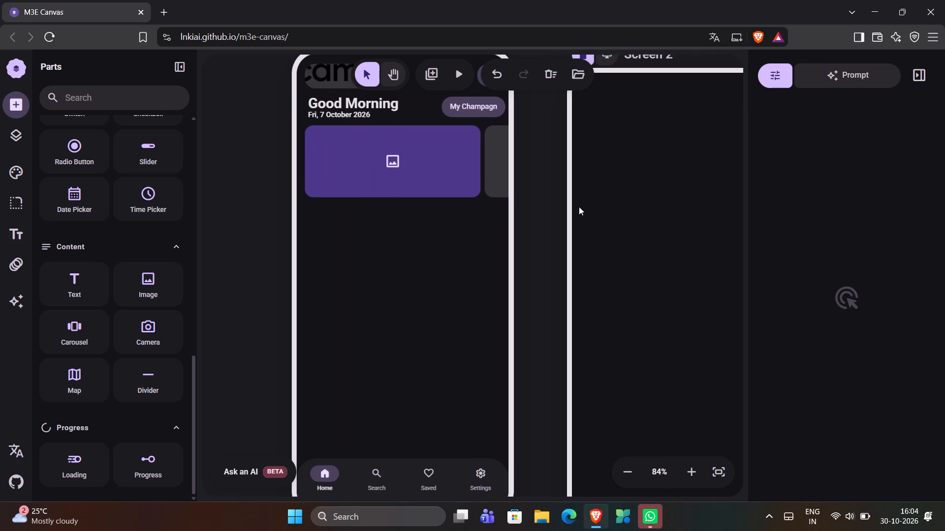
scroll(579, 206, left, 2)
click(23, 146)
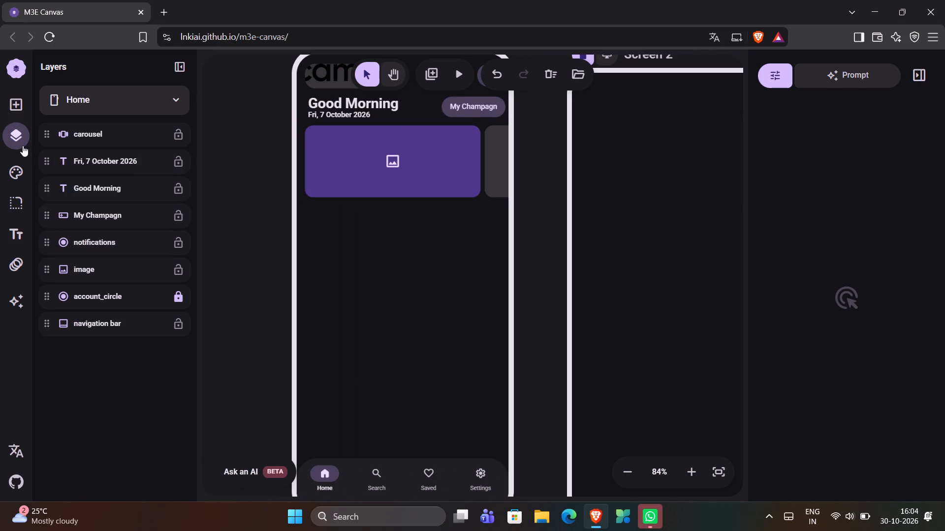
Switch the mockup's color brightness to Light.
click(23, 168)
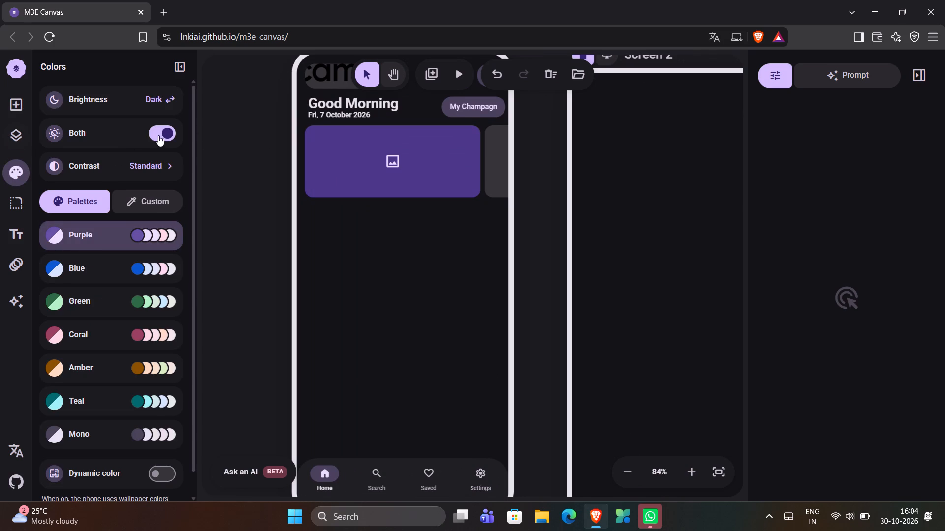
click(161, 92)
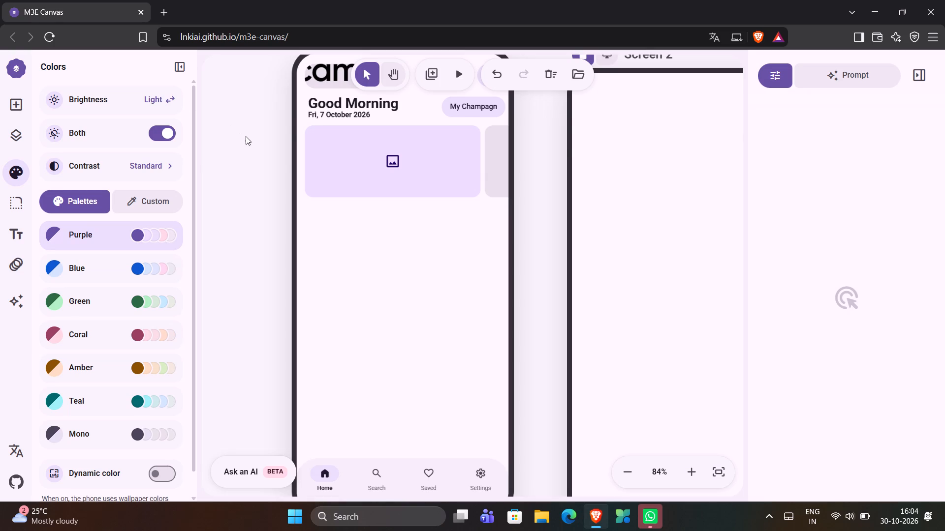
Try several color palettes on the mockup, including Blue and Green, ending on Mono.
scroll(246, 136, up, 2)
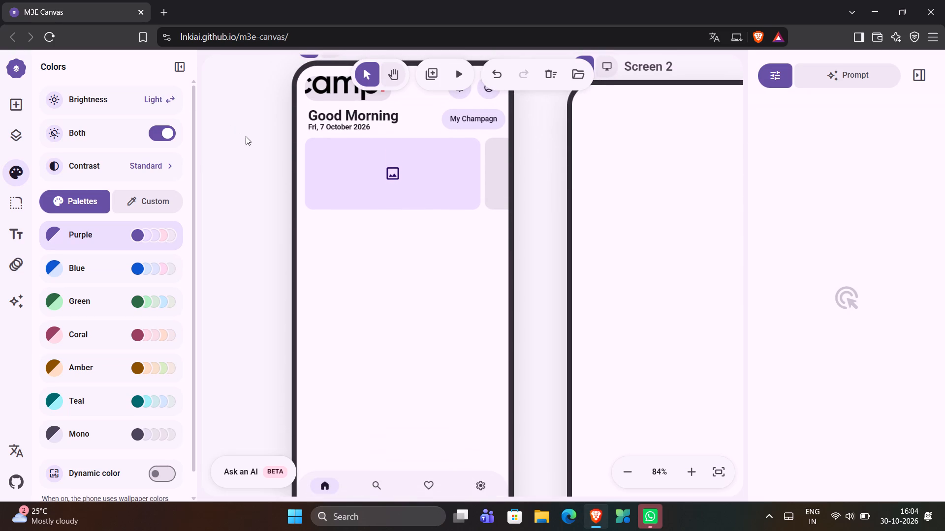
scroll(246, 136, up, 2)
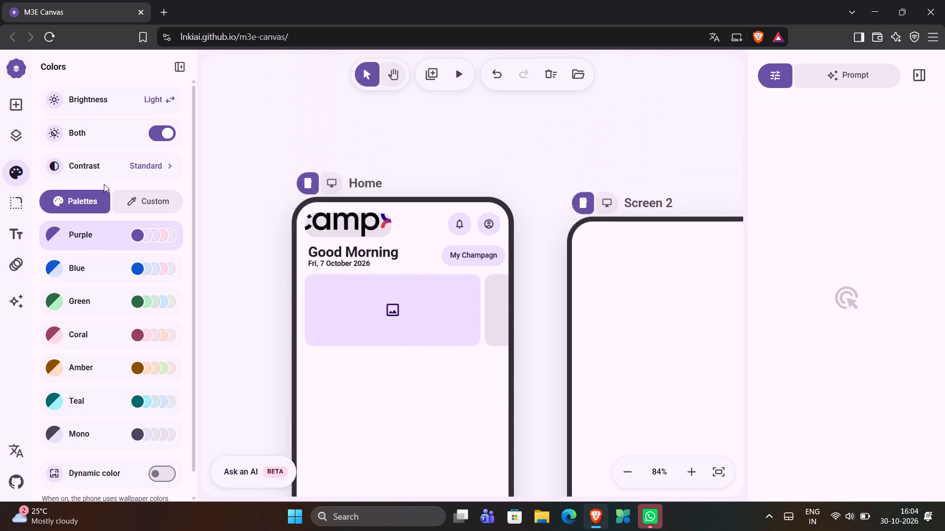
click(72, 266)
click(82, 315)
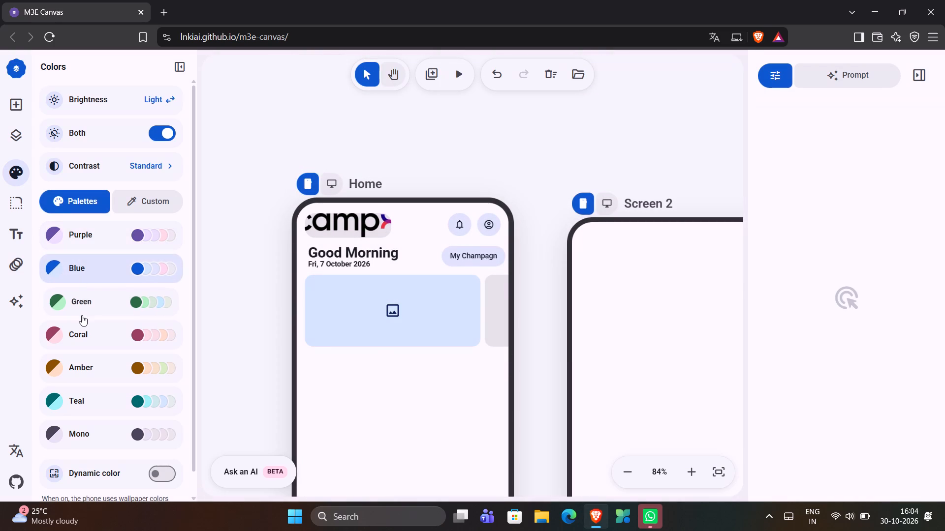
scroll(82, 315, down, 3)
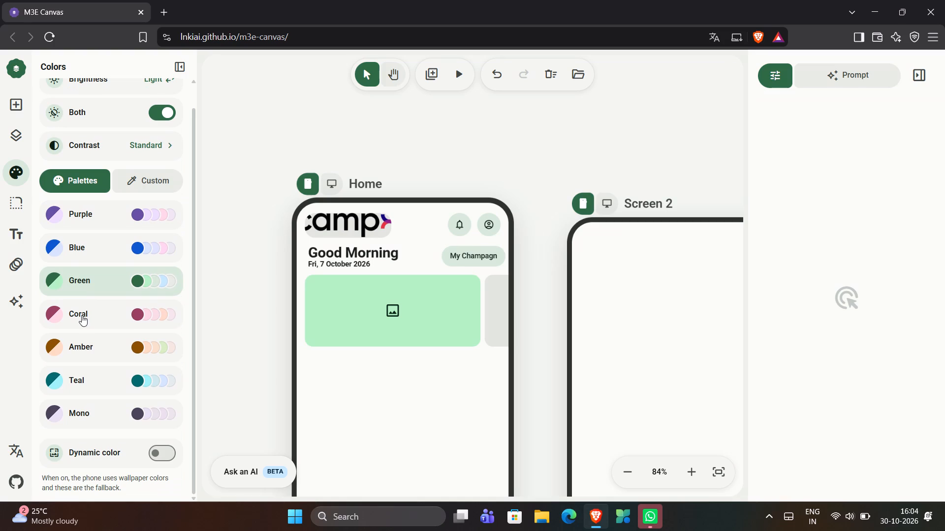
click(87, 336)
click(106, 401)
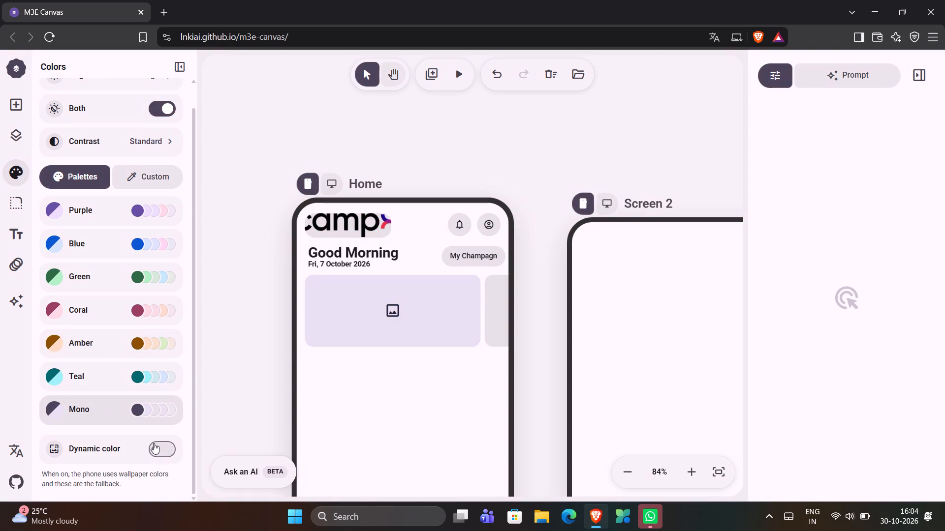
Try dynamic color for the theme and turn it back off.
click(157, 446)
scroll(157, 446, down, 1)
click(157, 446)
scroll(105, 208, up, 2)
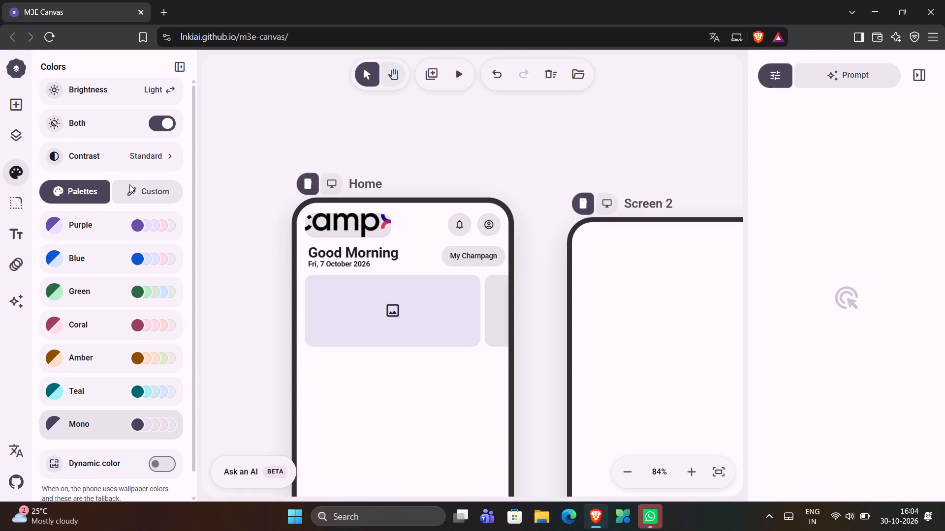
Cycle through the theme's contrast levels and set the contrast to Medium.
click(151, 169)
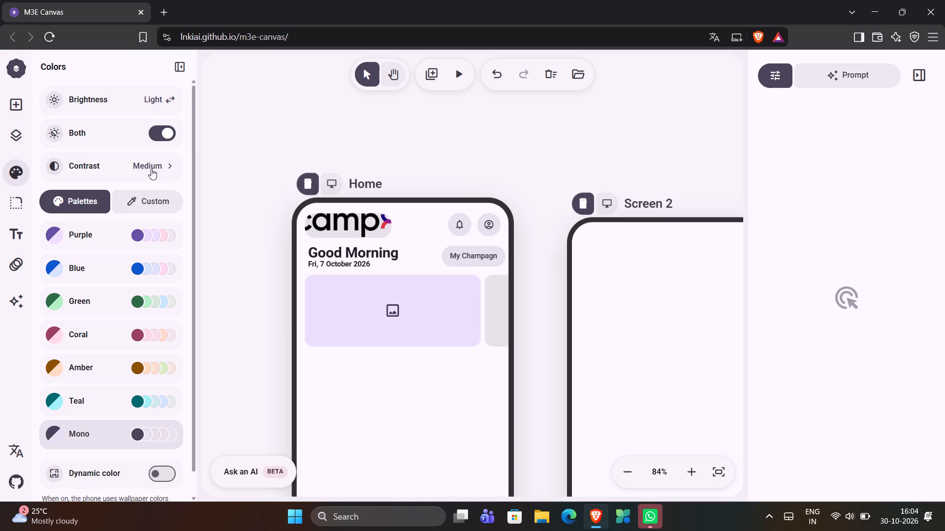
click(151, 169)
click(151, 169)
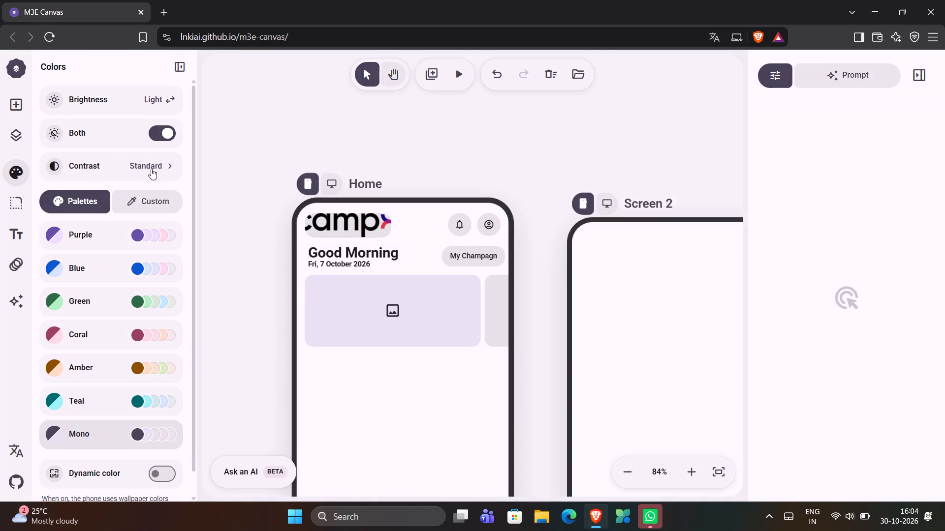
click(151, 169)
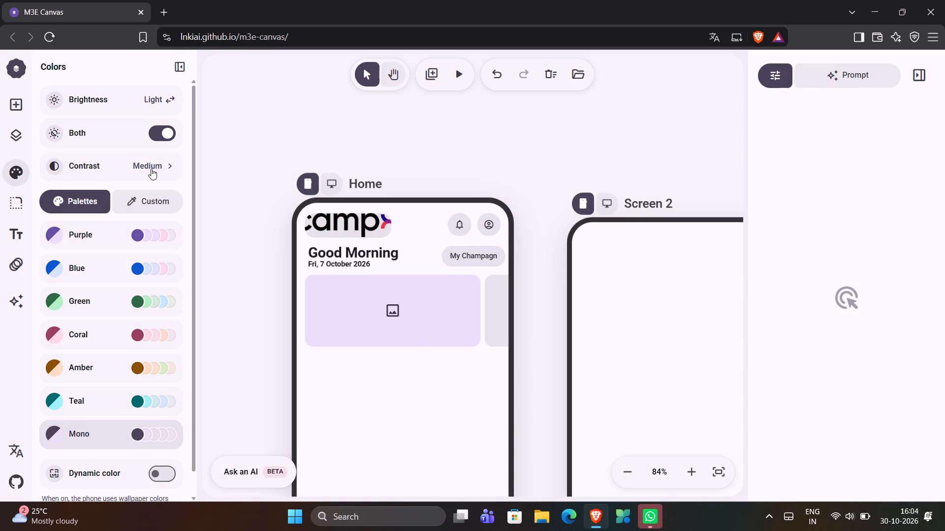
click(151, 169)
click(151, 169)
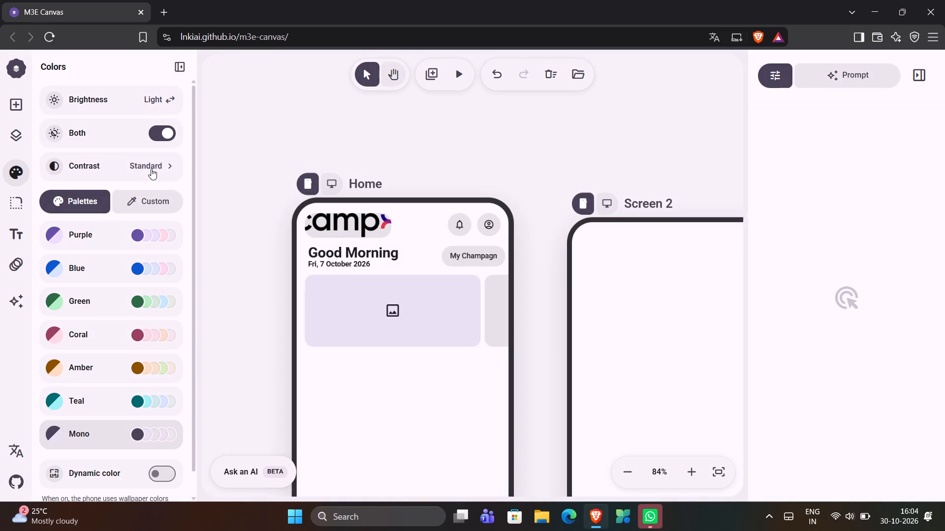
click(151, 169)
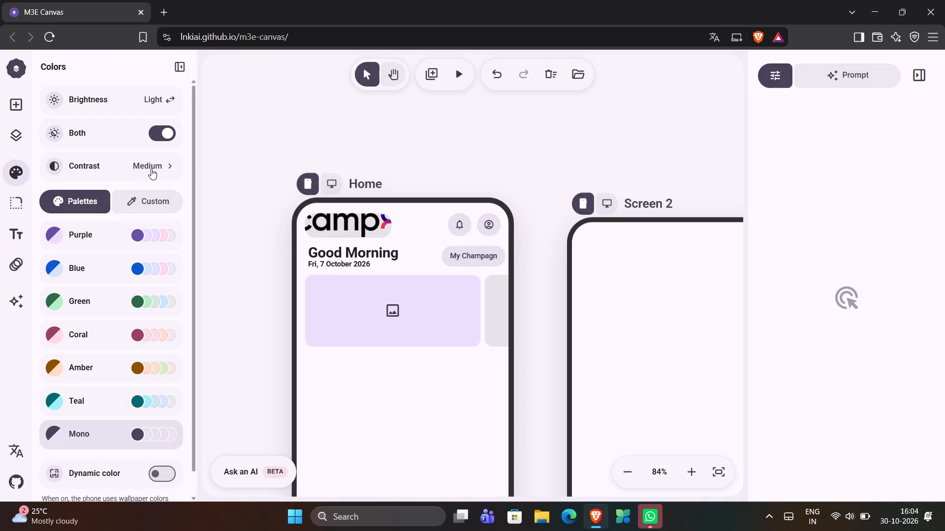
click(151, 169)
click(151, 169)
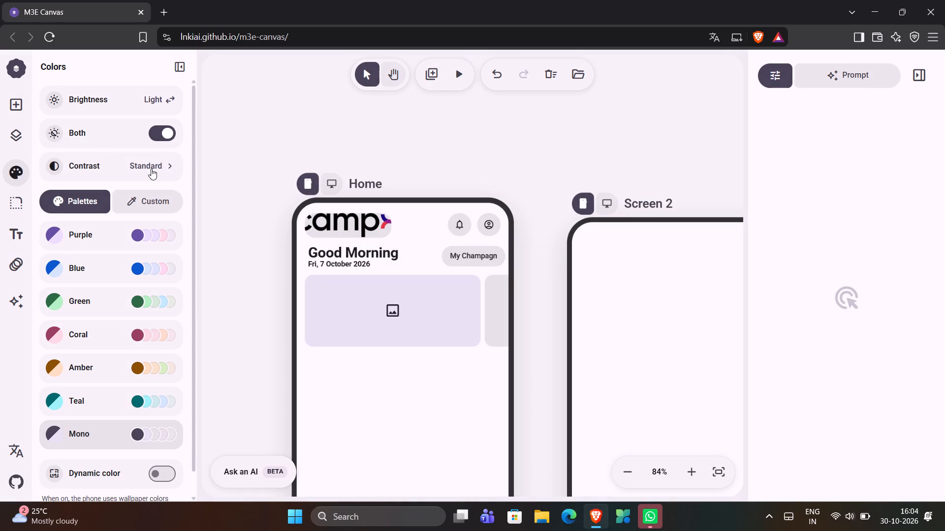
click(151, 169)
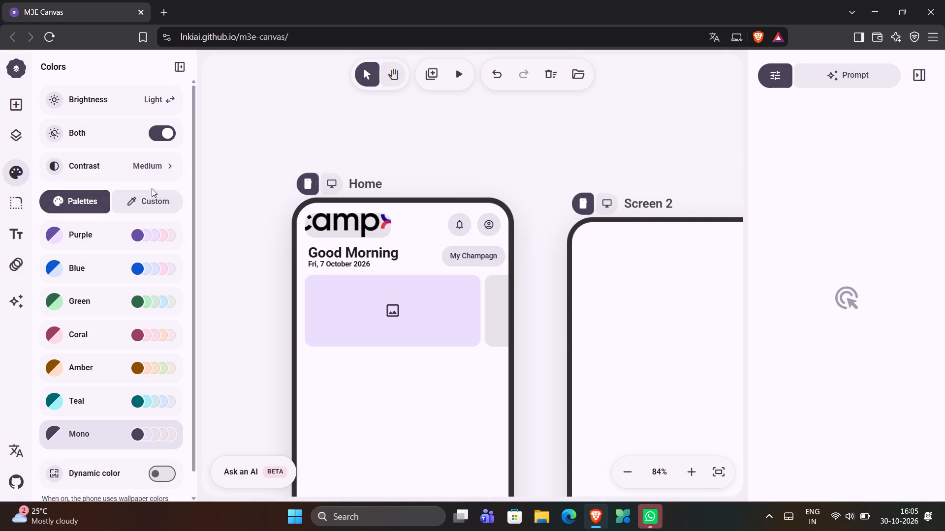
Set a custom seed color of bright red, #F20202, for the theme.
click(147, 200)
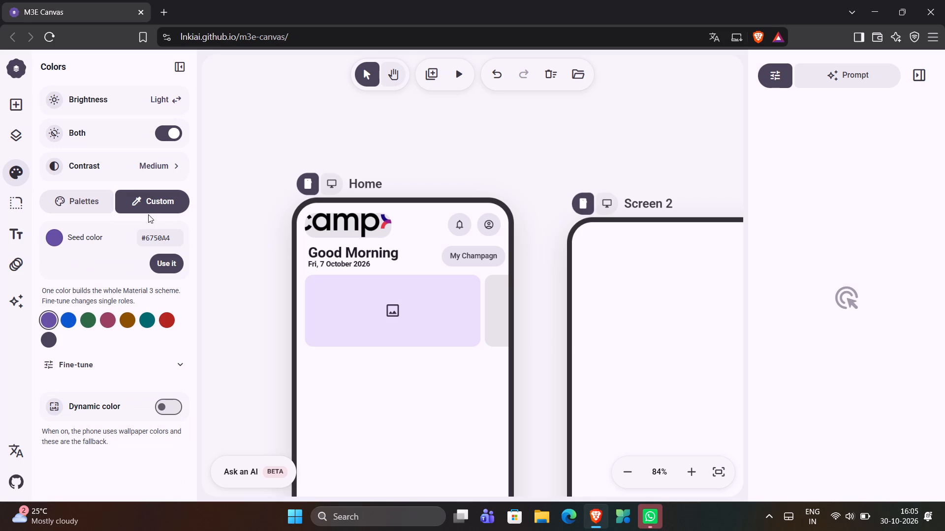
click(158, 243)
click(50, 239)
drag(117, 349, 102, 351)
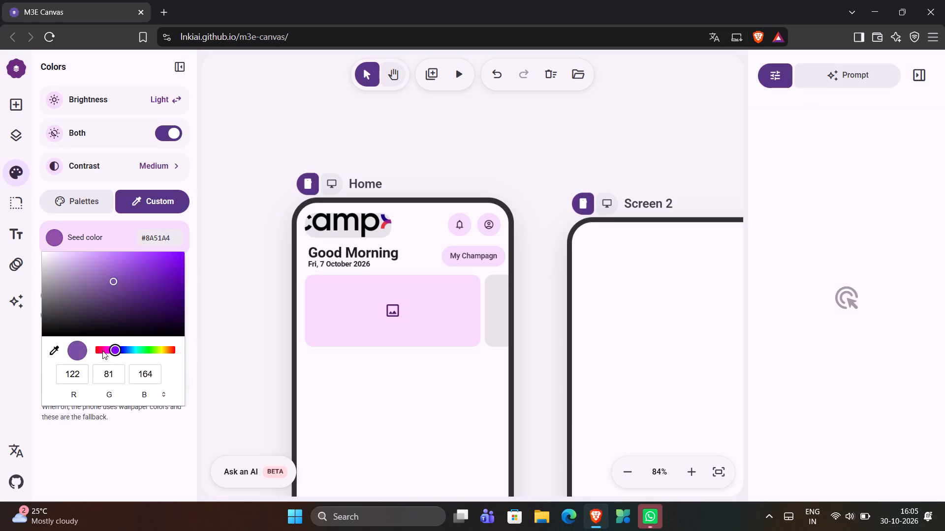
drag(102, 351, 94, 352)
drag(140, 308, 204, 238)
drag(169, 261, 181, 258)
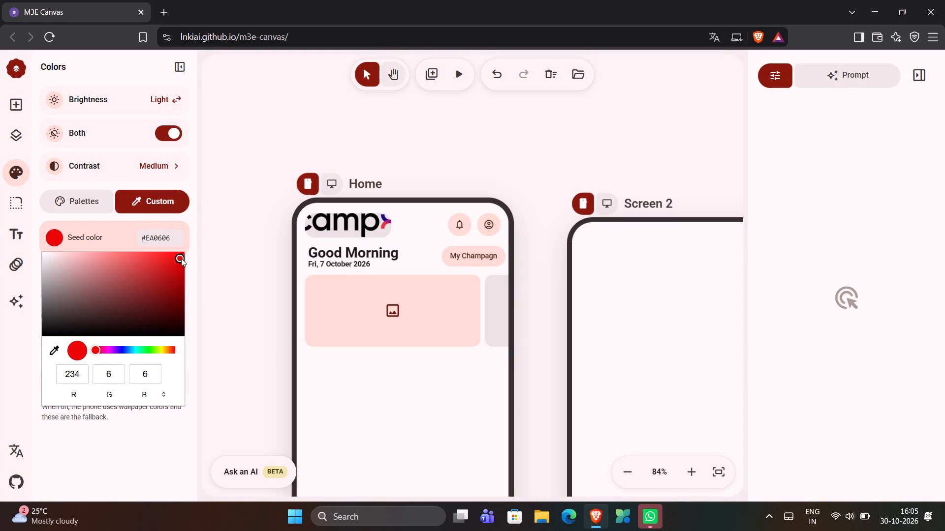
drag(181, 258, 182, 257)
click(210, 256)
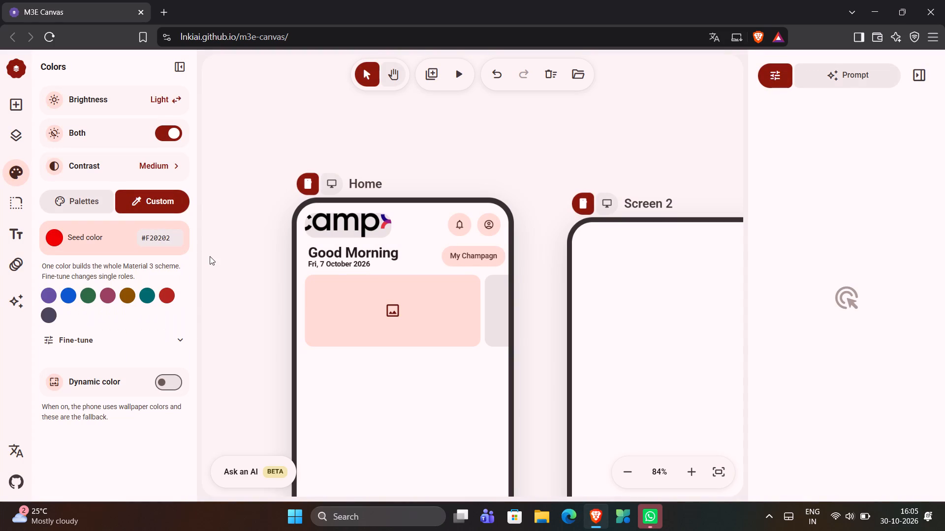
Expand the theme's fine-tune color roles and open the primary color for editing.
scroll(127, 292, down, 2)
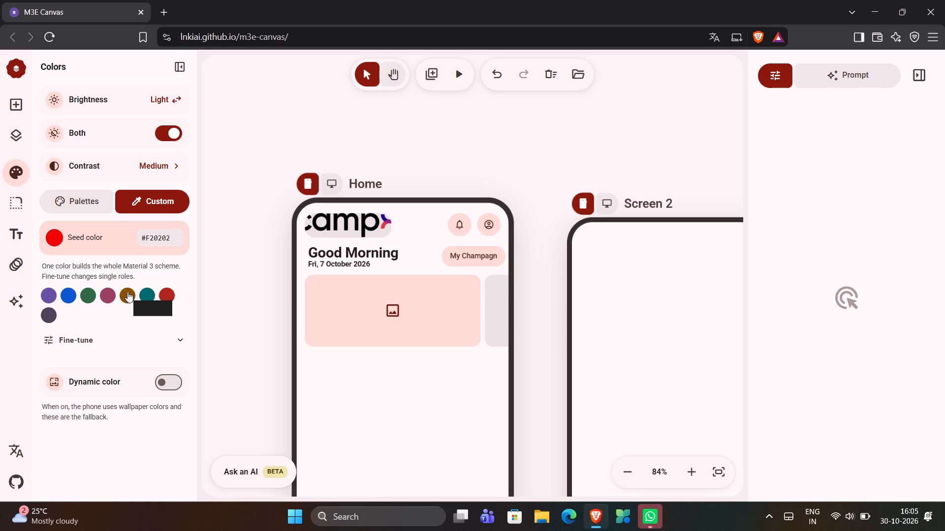
click(111, 341)
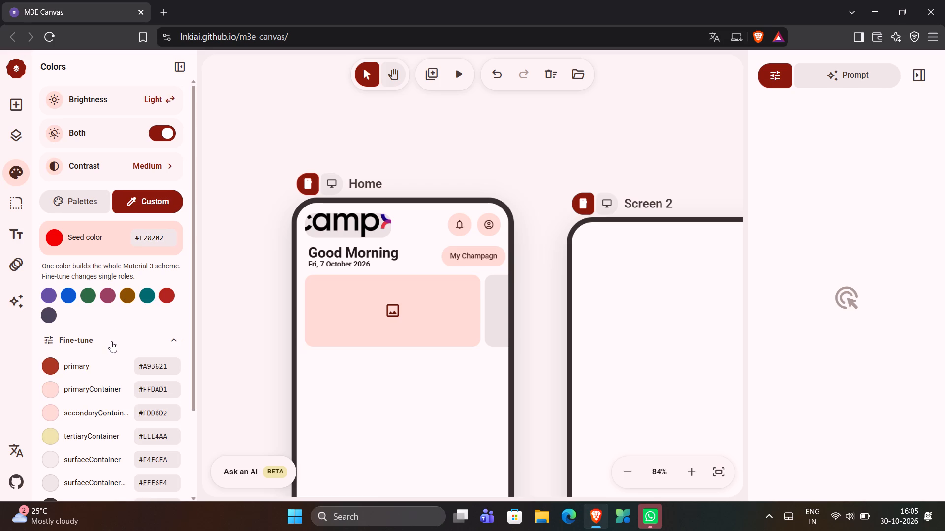
scroll(111, 341, down, 2)
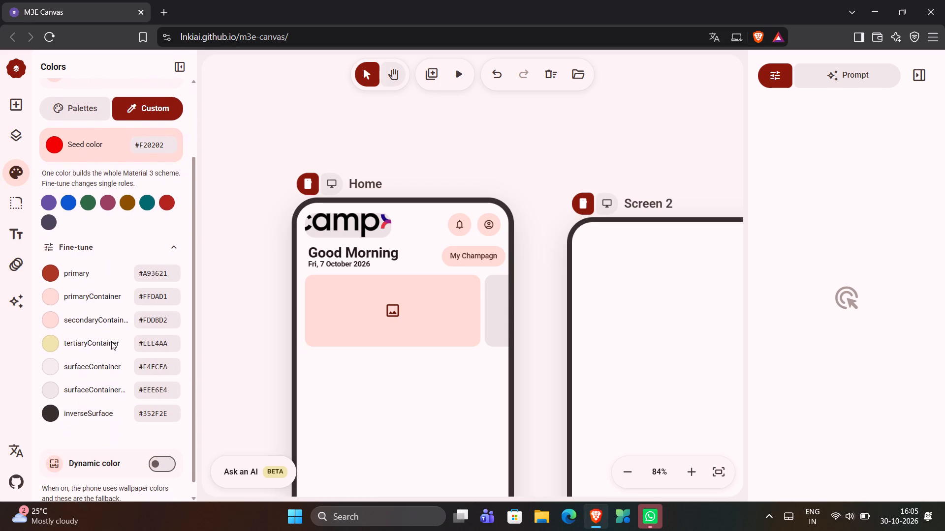
click(67, 274)
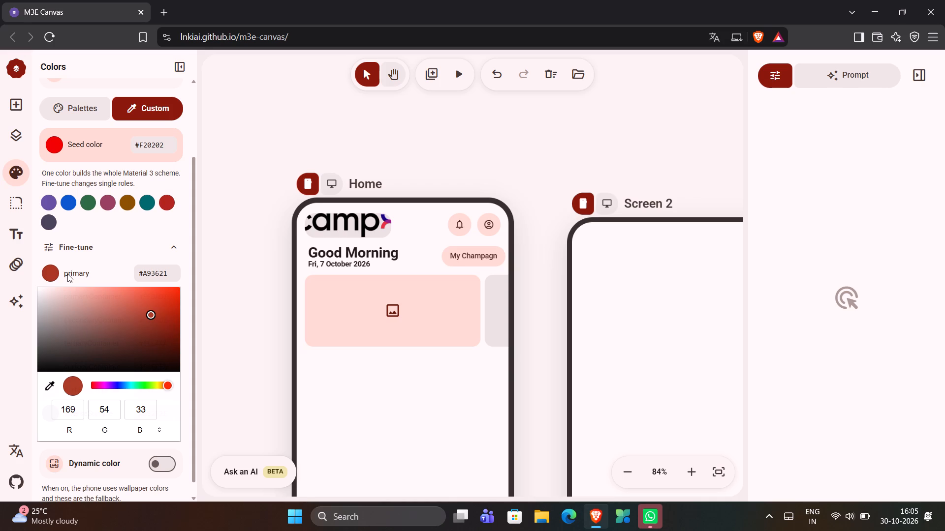
Try the blue preset as the theme's seed color and settle on the purple preset, #6750A4.
click(68, 208)
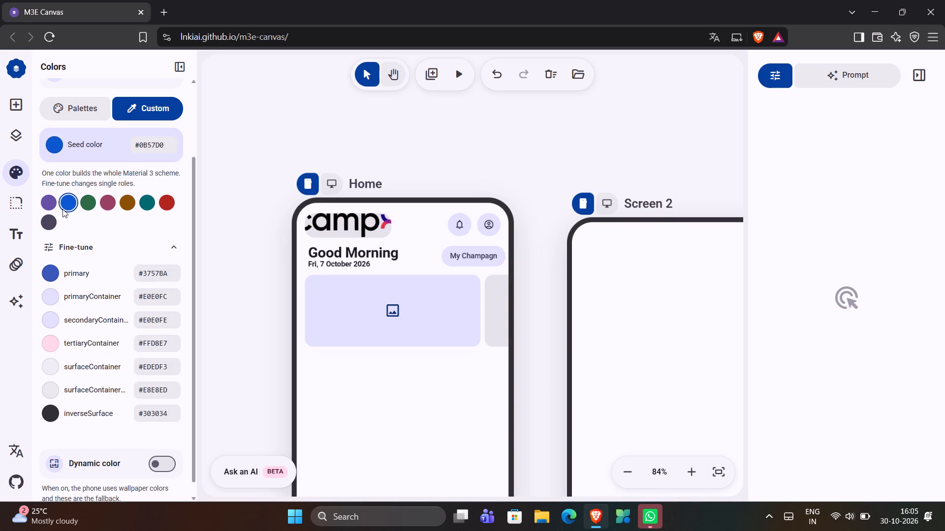
click(51, 205)
click(69, 204)
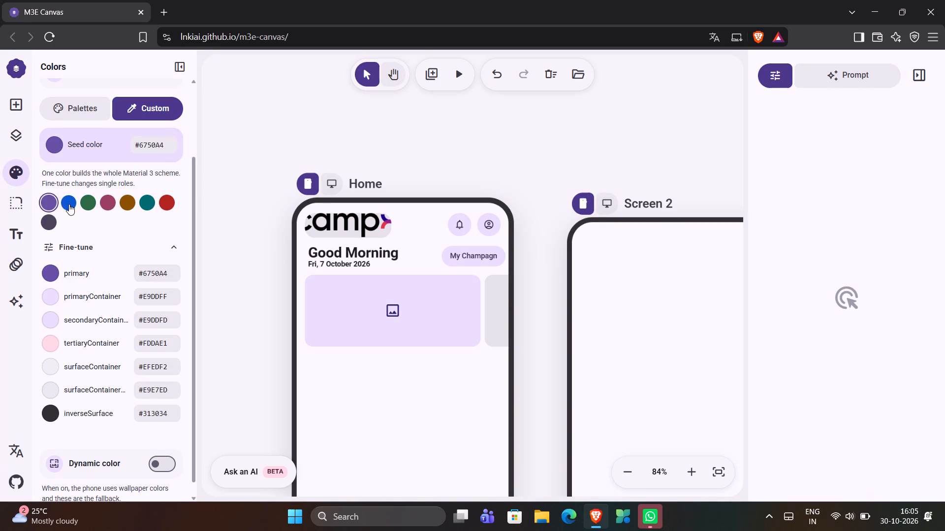
click(52, 204)
scroll(112, 219, up, 5)
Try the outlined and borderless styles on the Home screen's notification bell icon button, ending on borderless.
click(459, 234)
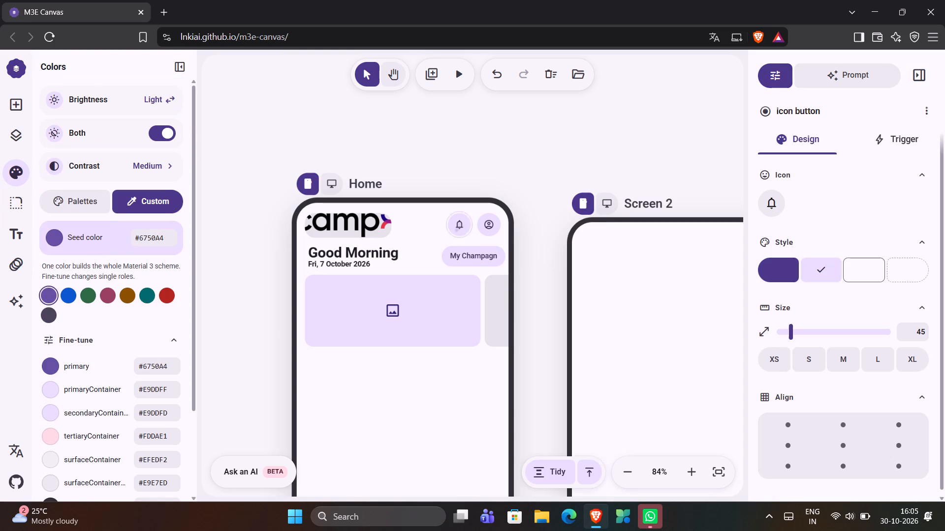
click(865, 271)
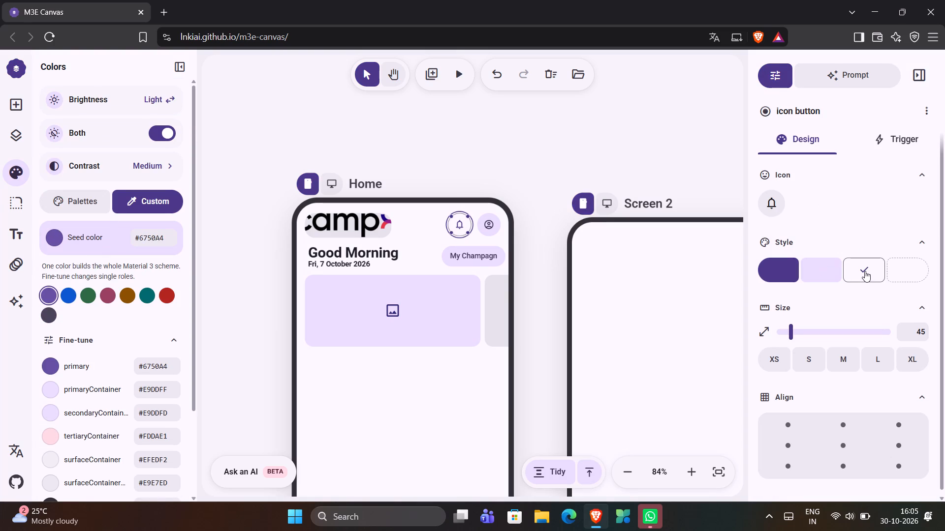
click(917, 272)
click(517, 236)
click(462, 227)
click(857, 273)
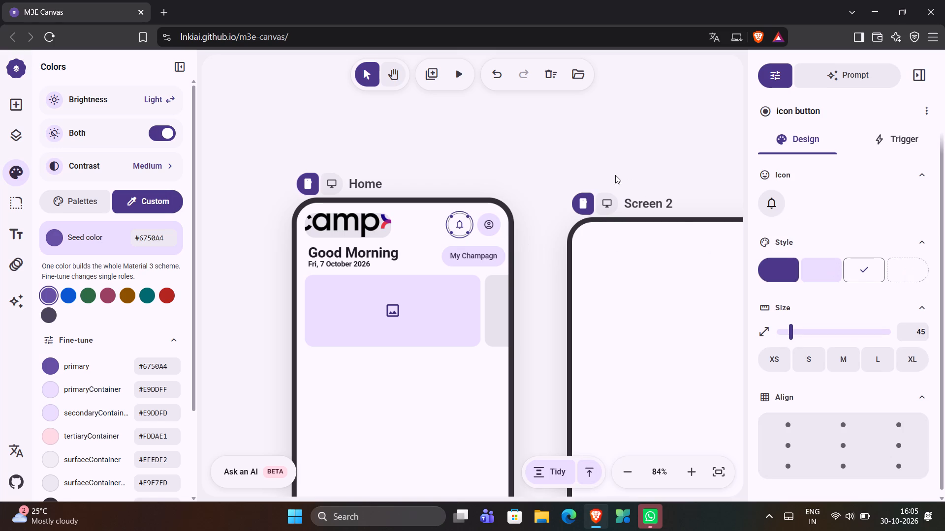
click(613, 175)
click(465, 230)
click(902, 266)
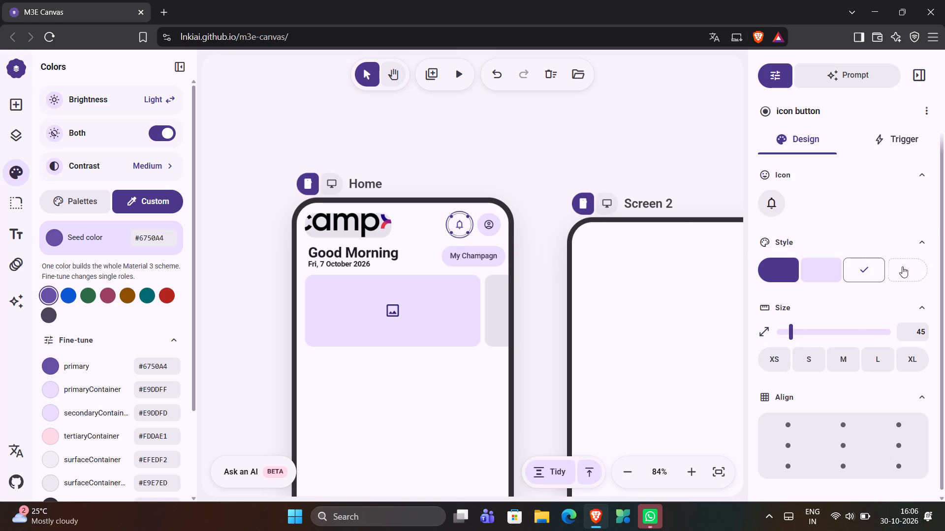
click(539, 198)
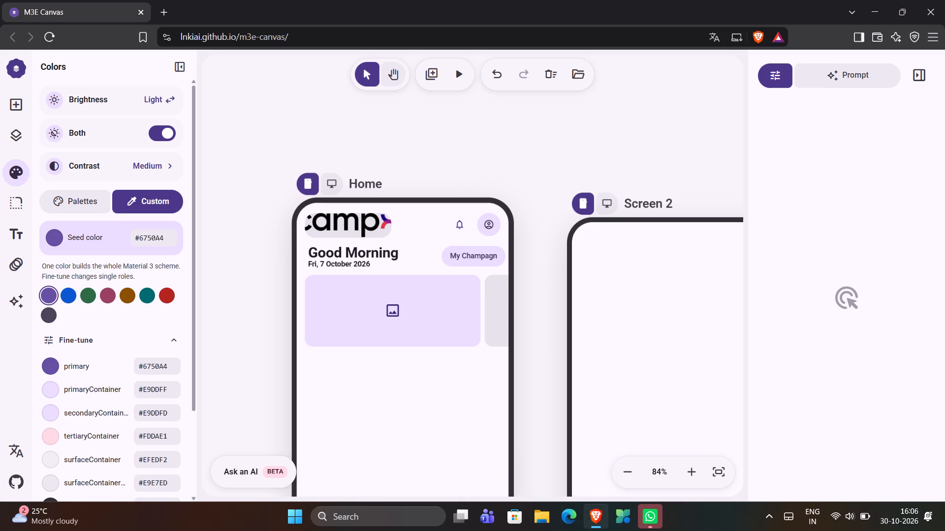
Unlock the account_circle icon button in the Home screen's layers.
click(490, 225)
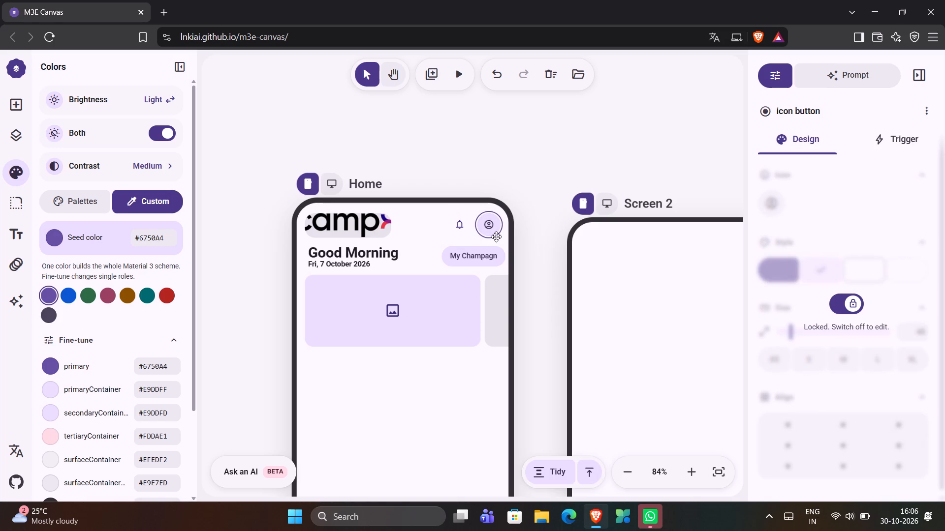
click(5, 100)
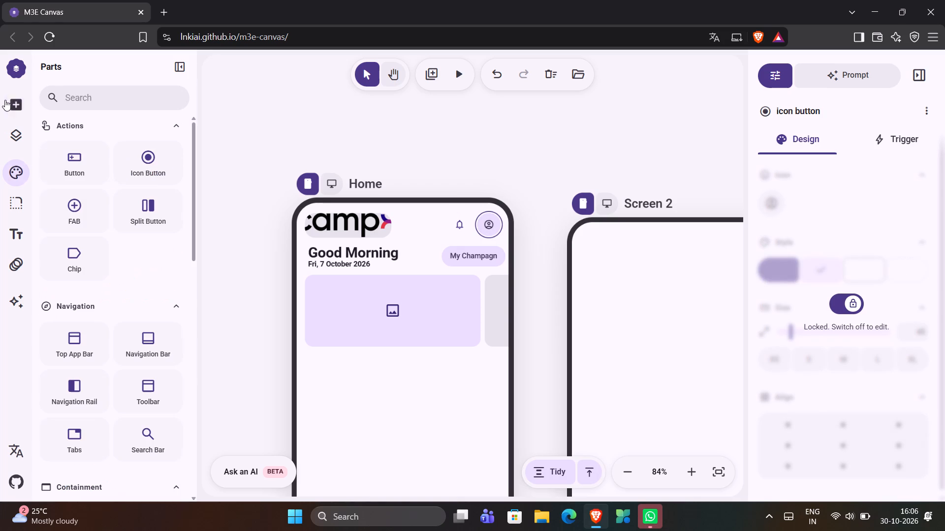
click(20, 146)
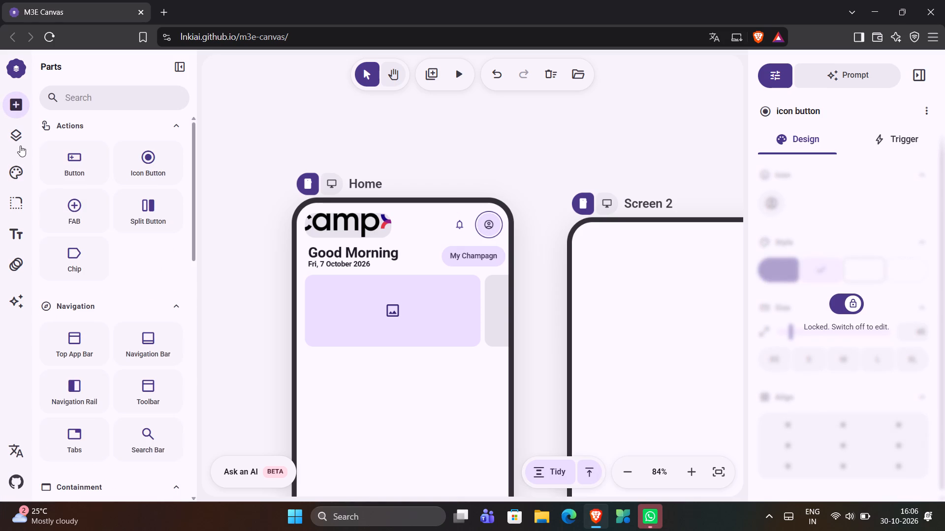
click(179, 295)
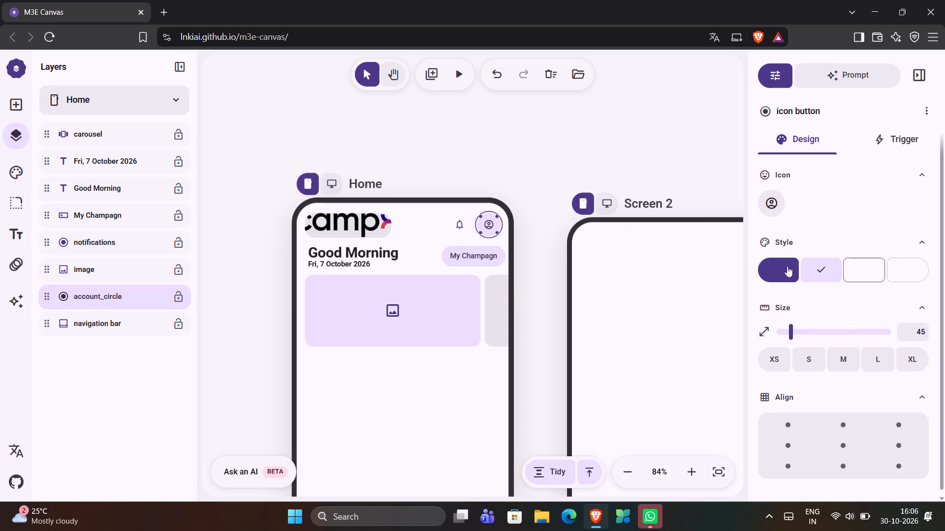
Compare the outlined and borderless styles on the account icon button and set it to outlined.
click(861, 276)
click(903, 265)
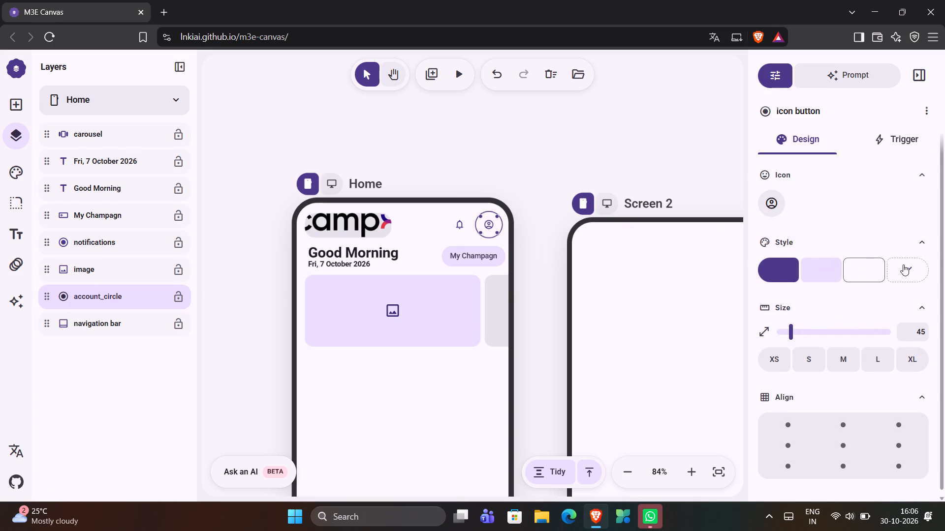
click(658, 140)
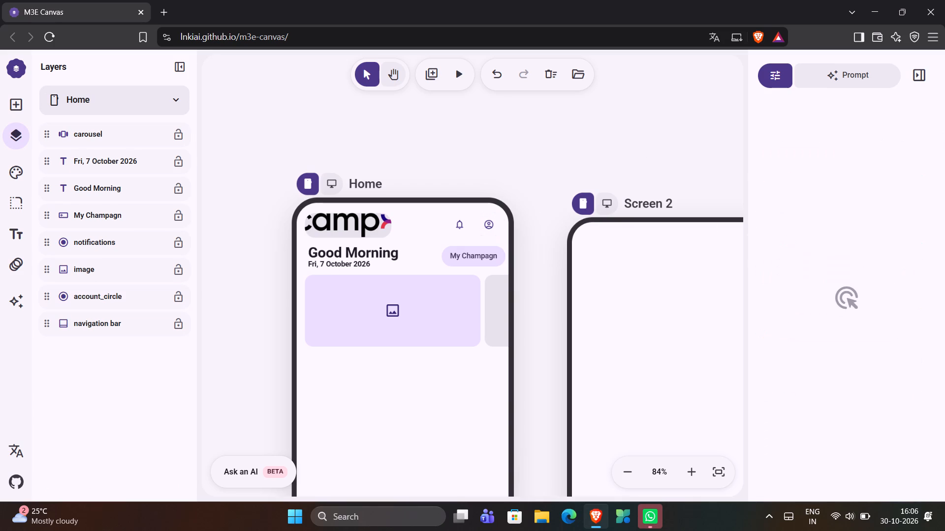
click(487, 227)
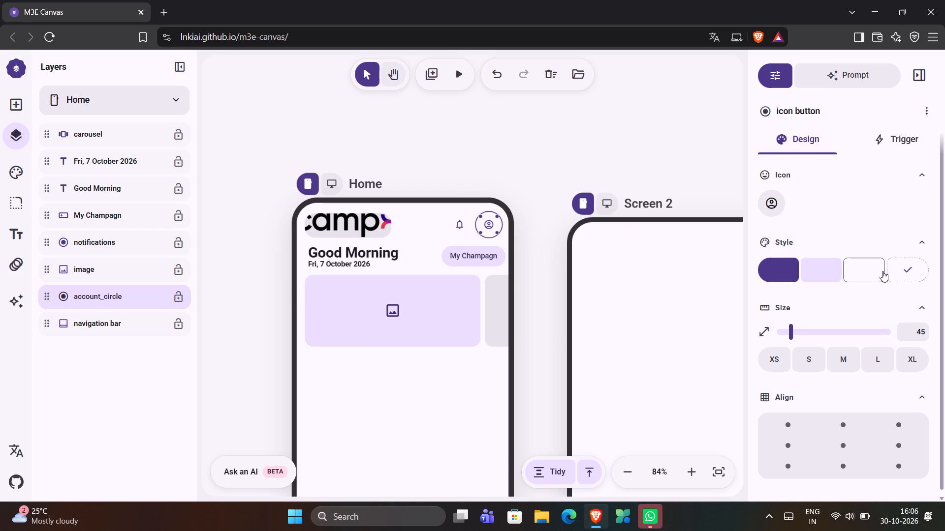
click(857, 276)
click(626, 180)
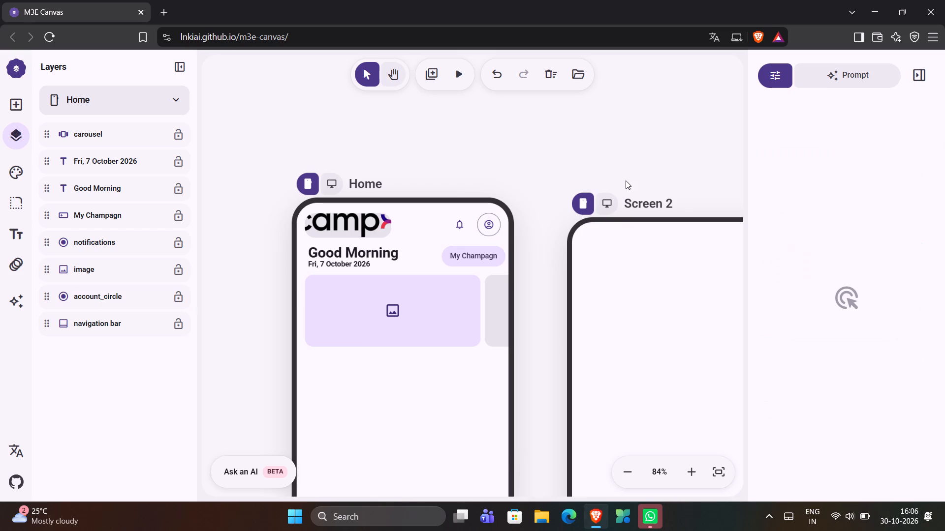
Set the notification bell icon button's style to outlined.
click(460, 226)
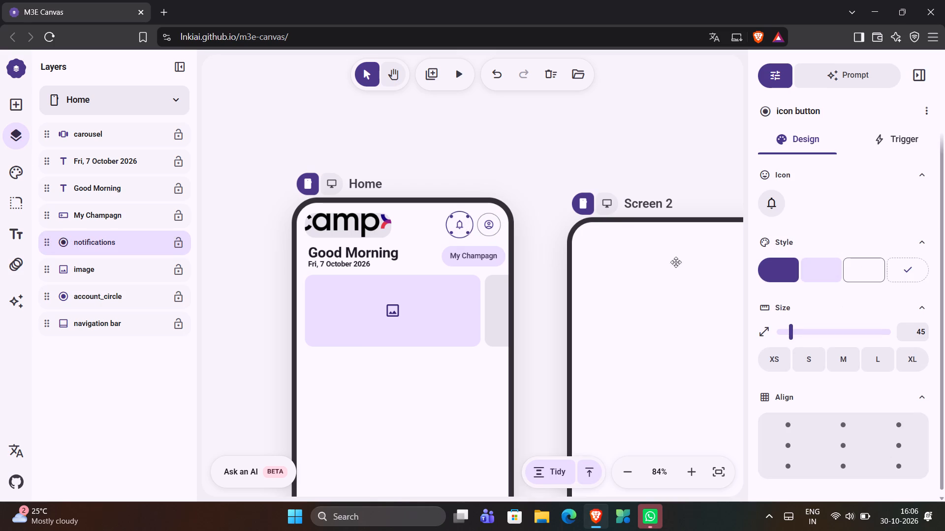
click(874, 263)
click(646, 170)
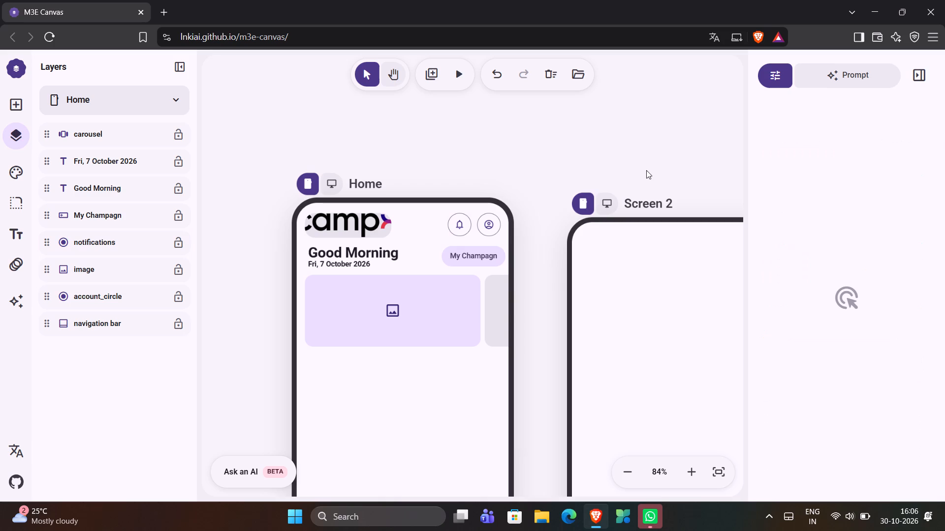
Compare the elevated, outlined and borderless styles on the My Champagn button and set it to outlined.
click(485, 257)
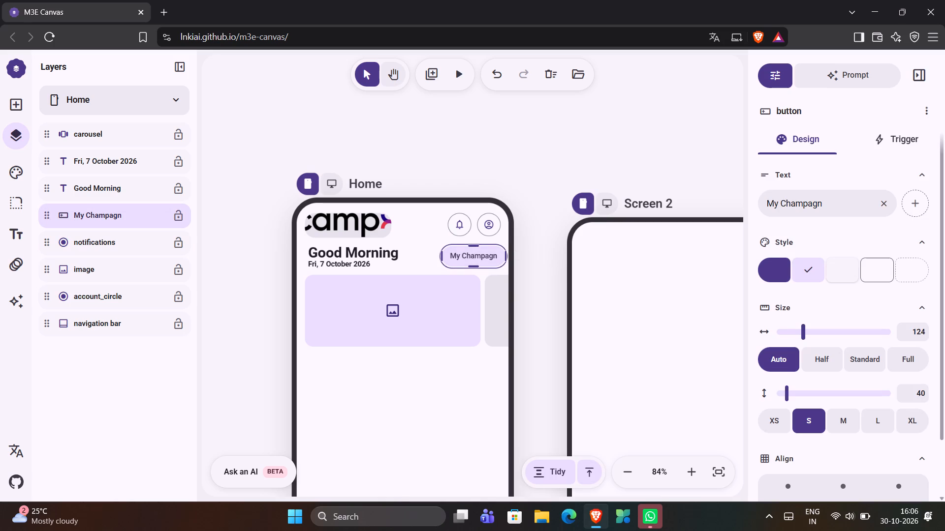
click(842, 271)
click(884, 269)
click(839, 267)
click(646, 173)
click(486, 265)
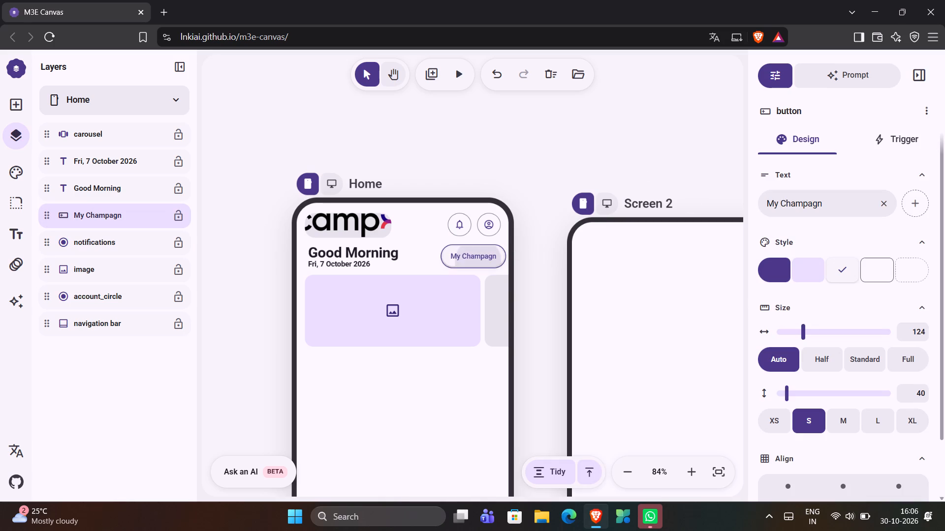
click(880, 276)
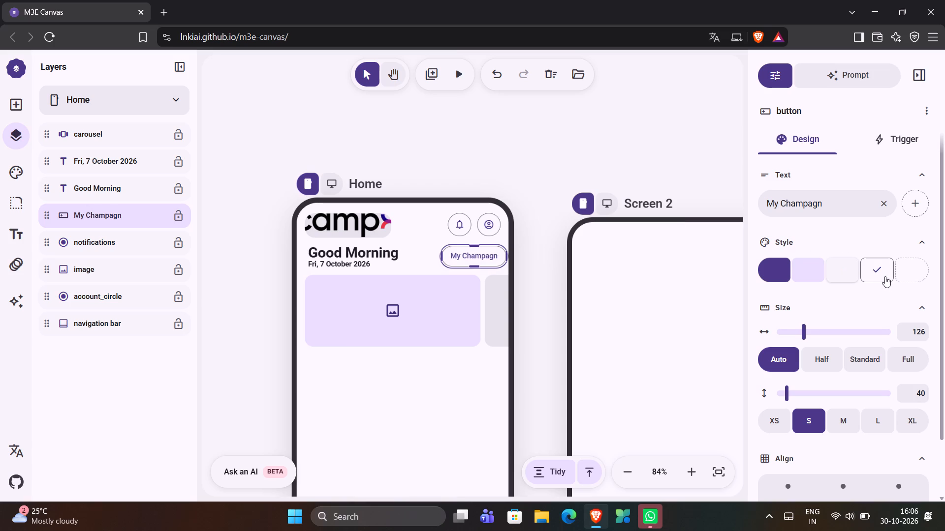
click(922, 270)
click(622, 125)
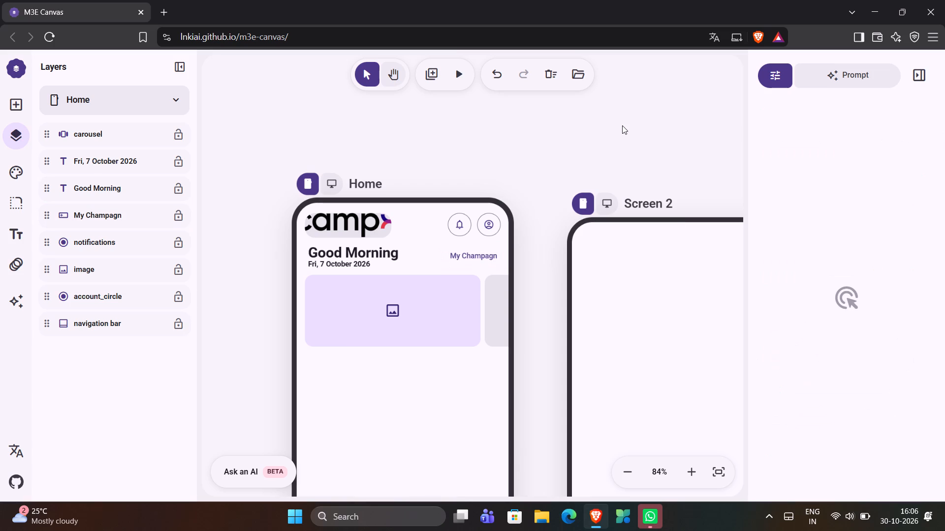
click(484, 254)
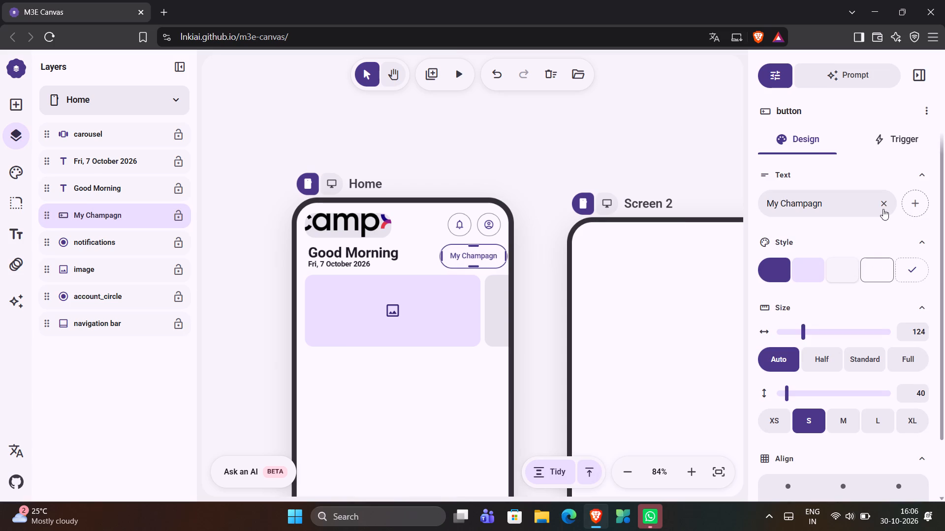
click(873, 265)
click(852, 237)
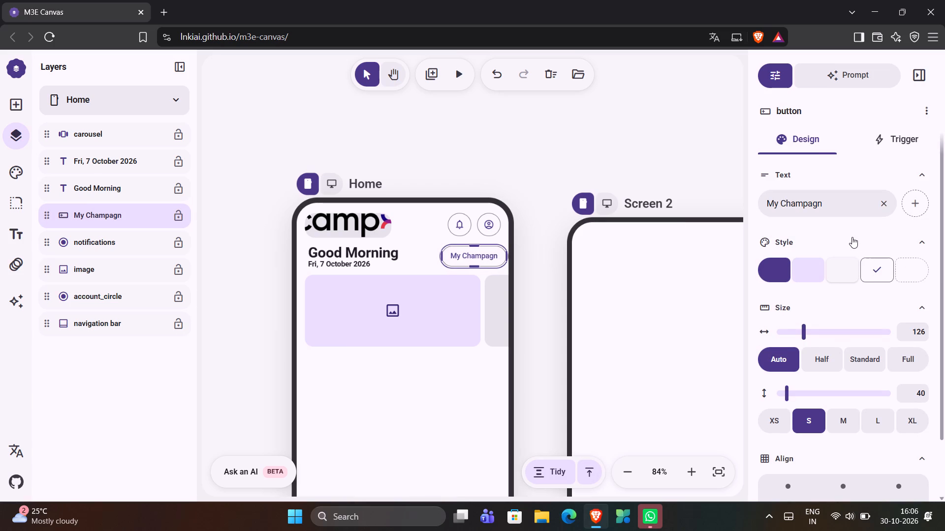
click(594, 187)
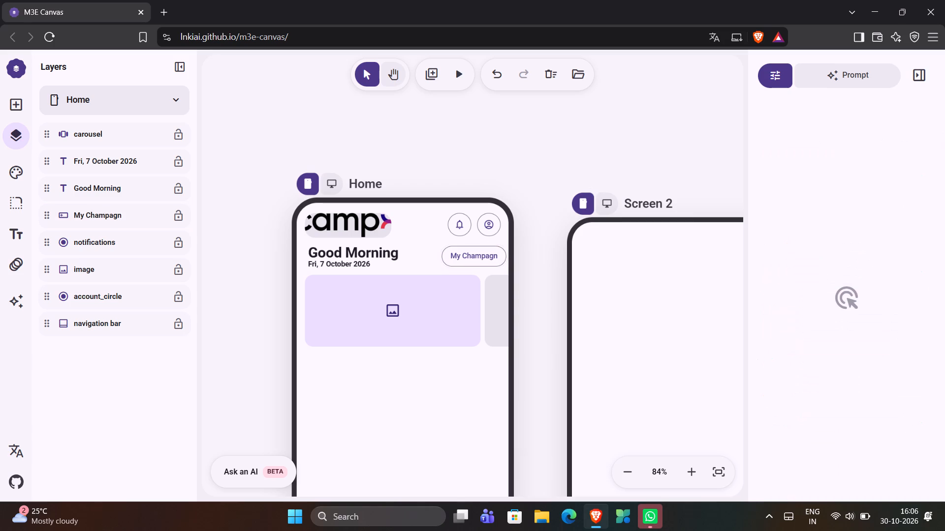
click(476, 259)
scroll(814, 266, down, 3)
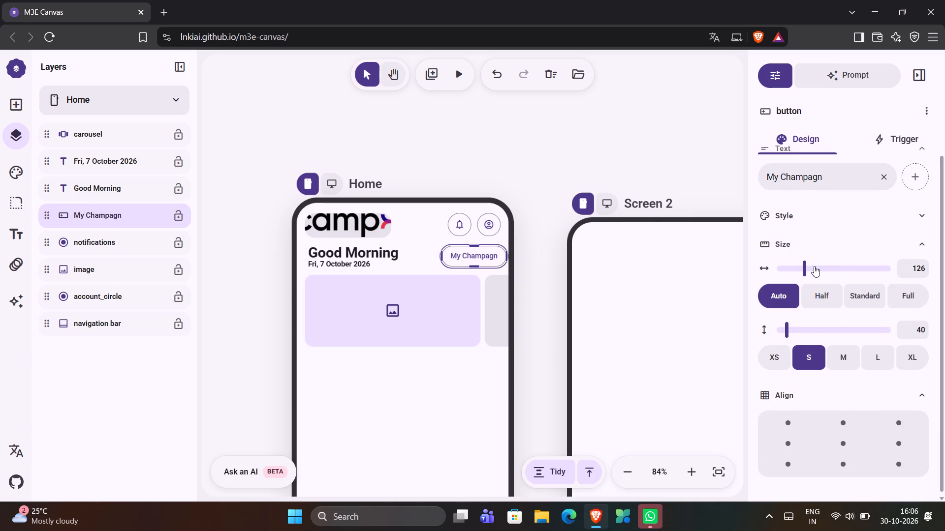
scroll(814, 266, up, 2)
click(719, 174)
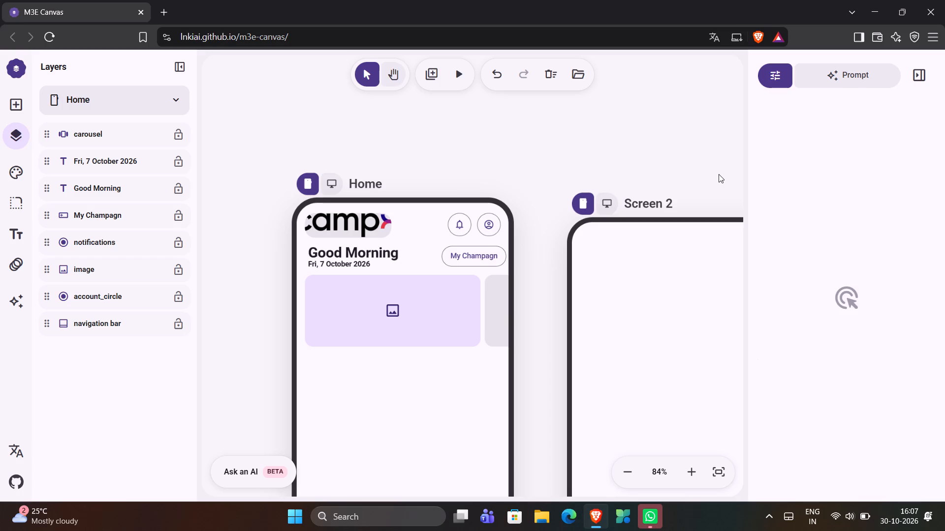
Look over the Home screen's layout from the header down to the navigation bar.
scroll(535, 157, down, 1)
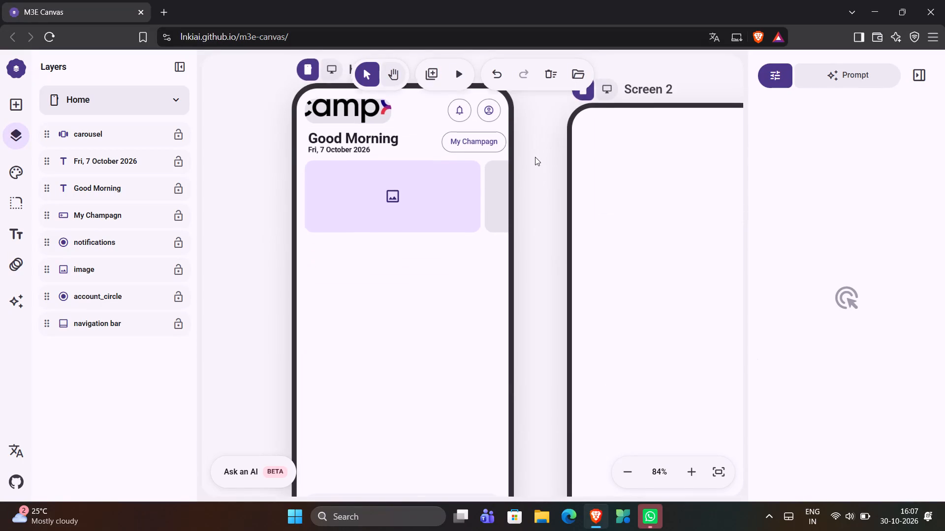
scroll(535, 157, down, 3)
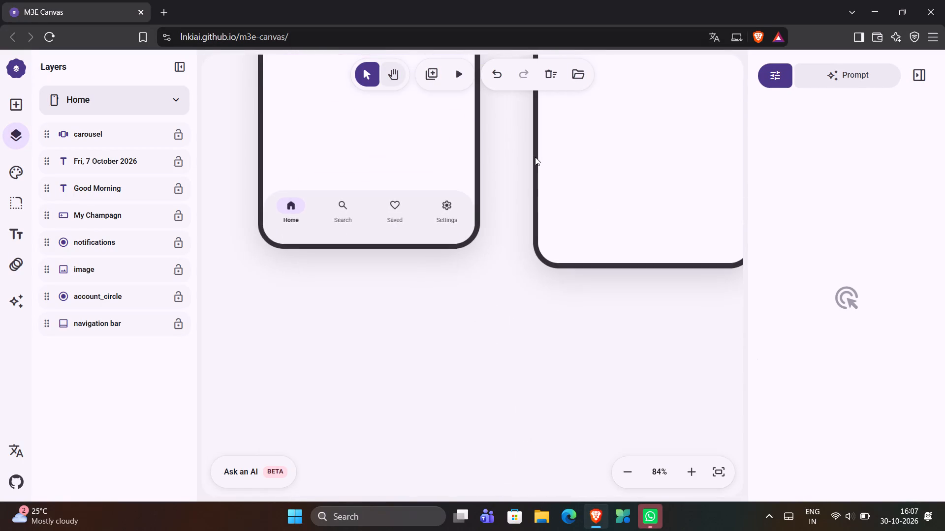
scroll(535, 157, up, 4)
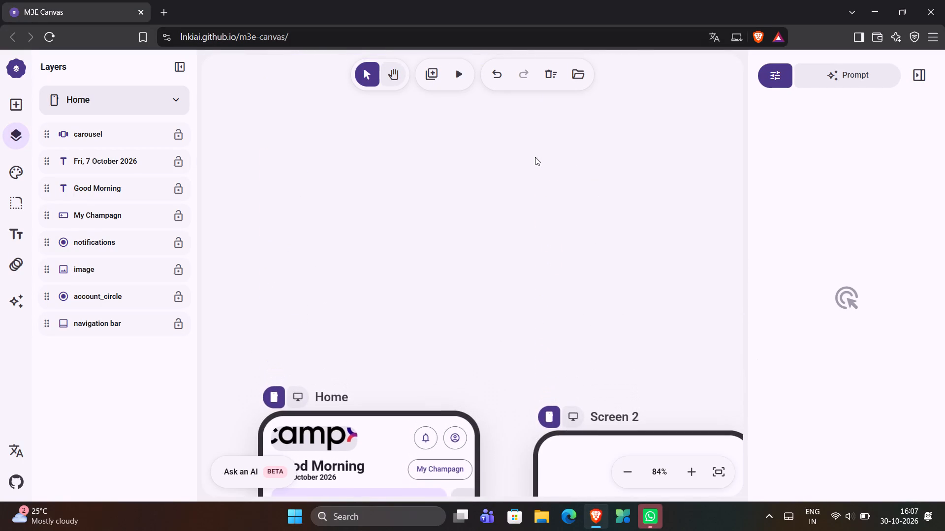
scroll(535, 157, down, 2)
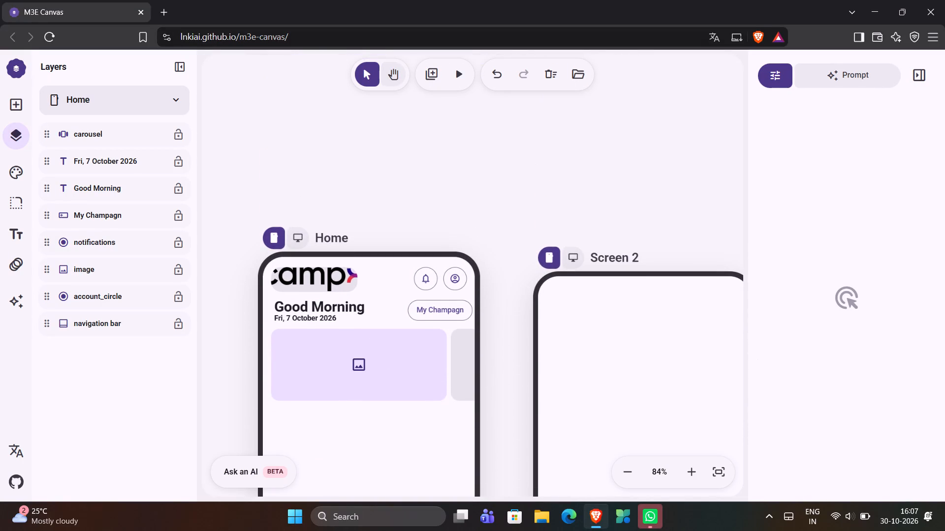
click(429, 283)
click(506, 226)
scroll(506, 226, down, 2)
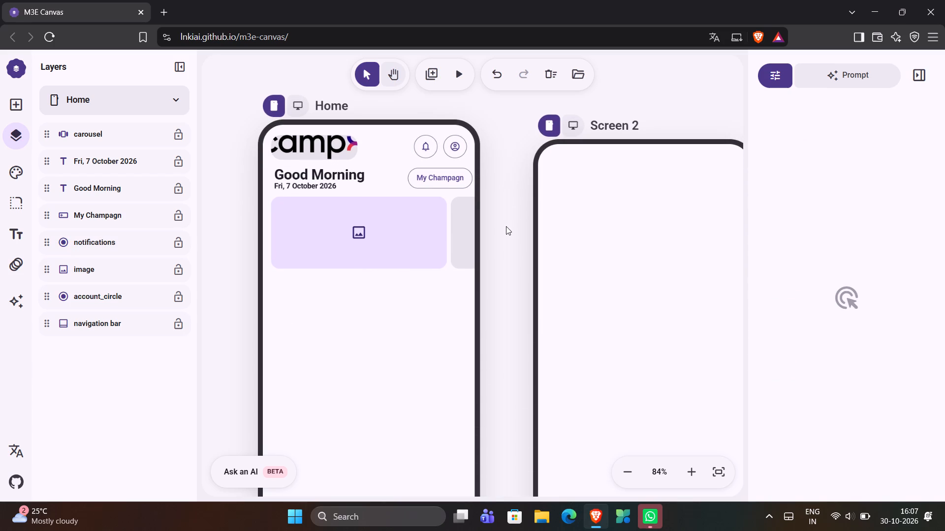
scroll(506, 226, down, 3)
Move the Good Morning heading slightly left, lining it up with the logo and carousel's left edge.
scroll(506, 226, up, 4)
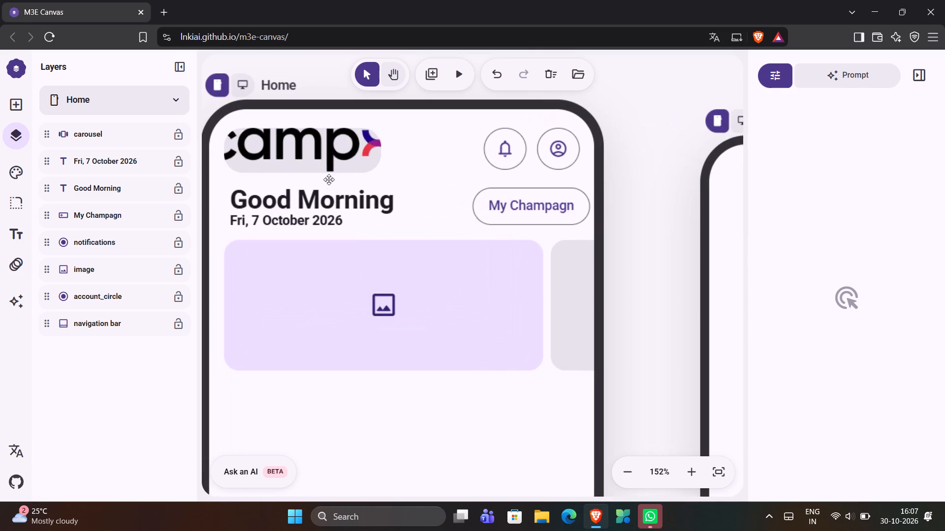
click(324, 201)
drag(324, 201, 317, 201)
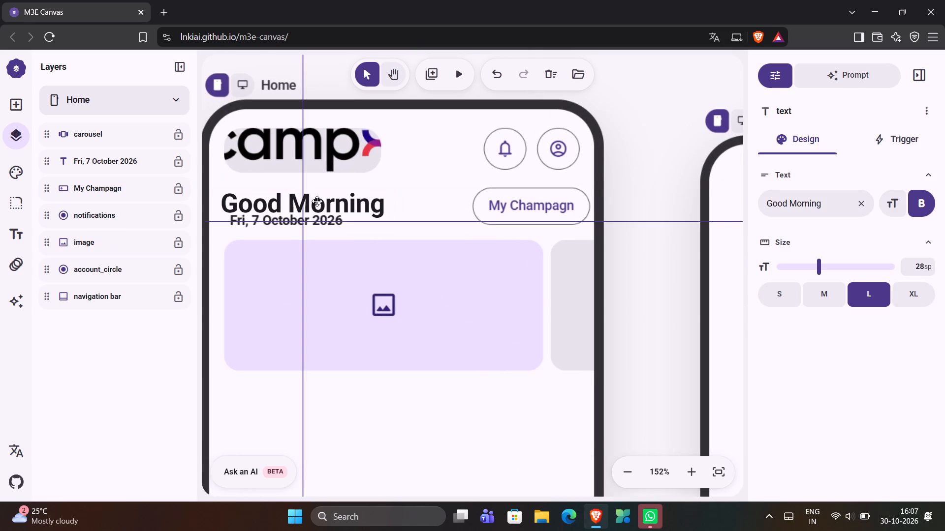
drag(317, 201, 317, 199)
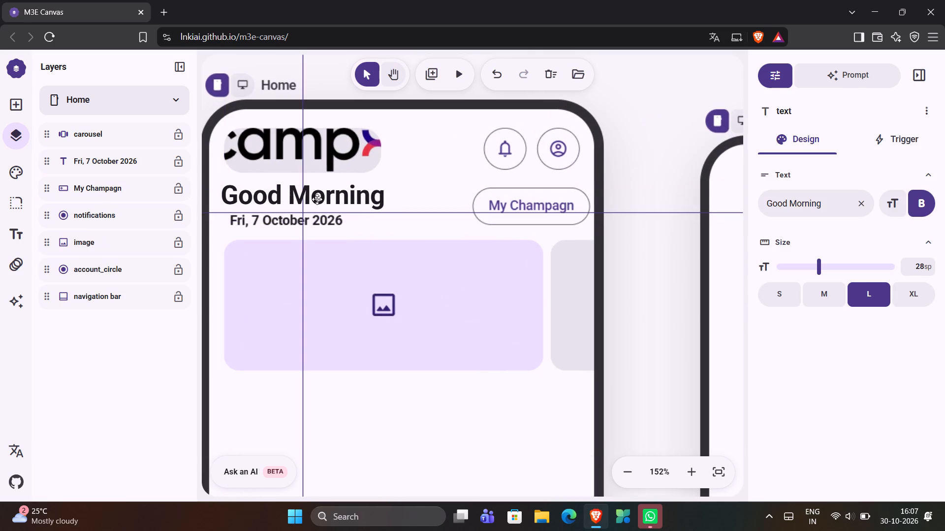
drag(317, 199, 317, 202)
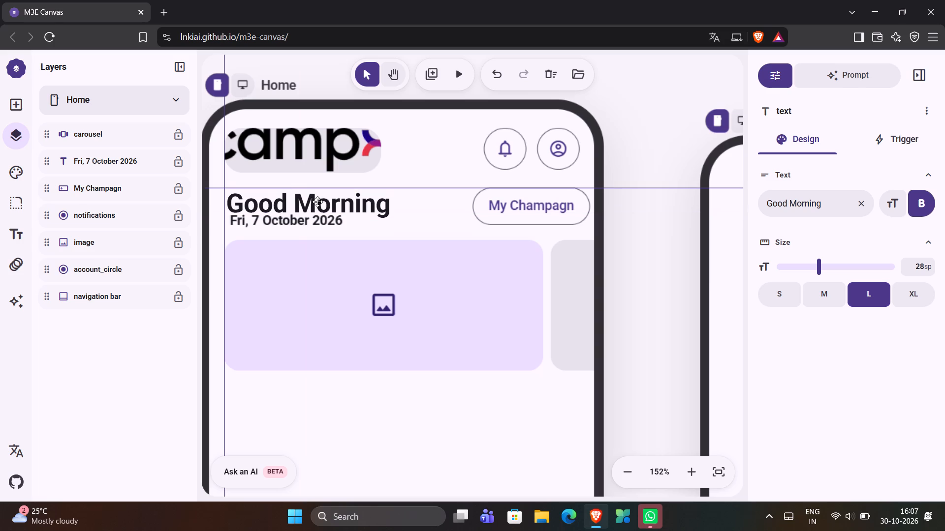
drag(317, 202, 317, 200)
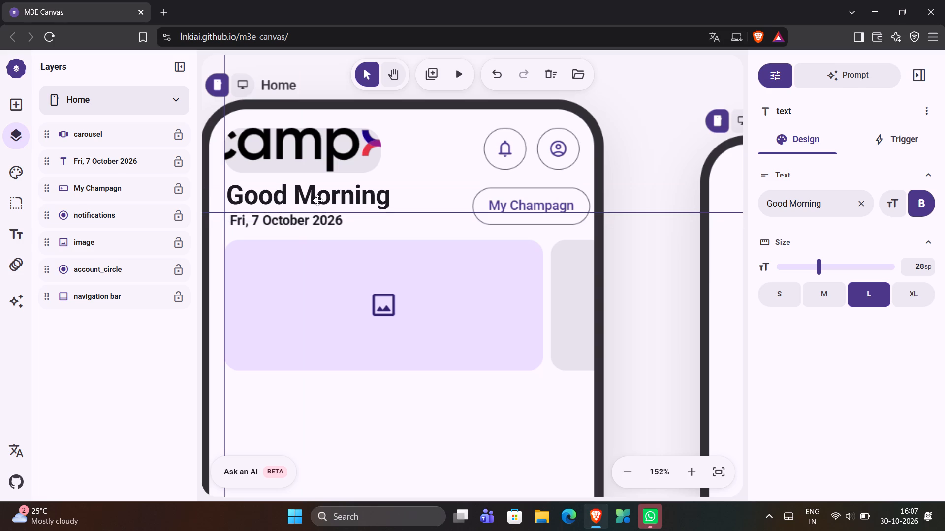
drag(317, 200, 318, 200)
drag(318, 200, 317, 200)
drag(317, 200, 317, 201)
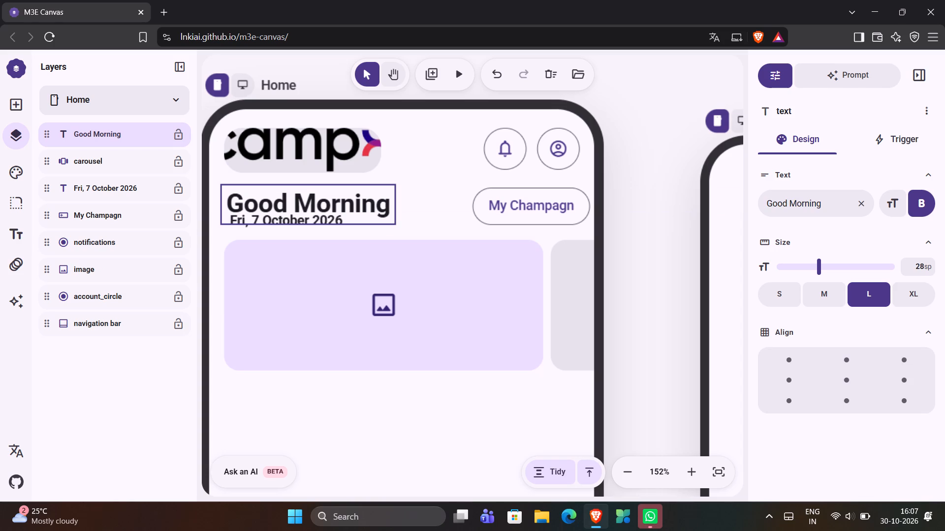
Nudge the Good Morning heading up four steps to clear the date line beneath it.
click(318, 257)
click(313, 213)
key(Up)
key(Up)
key(Up)
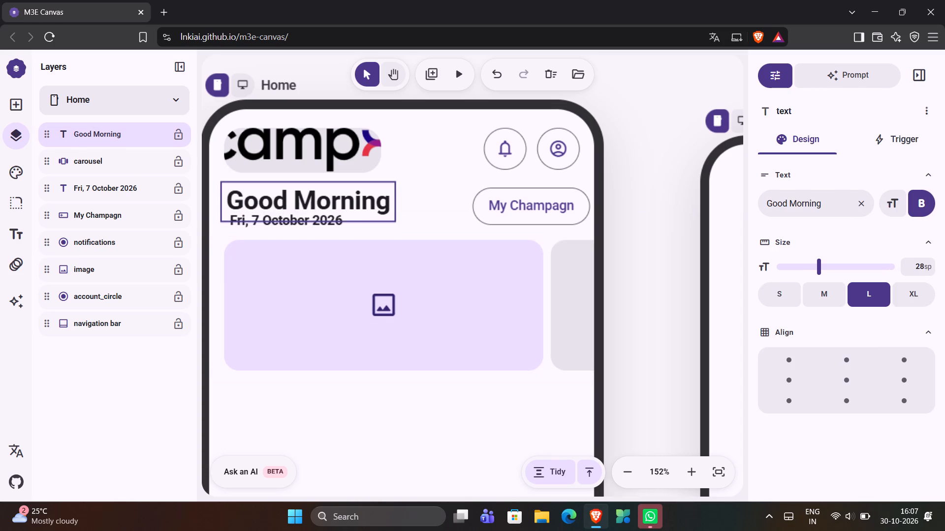
key(Up)
click(614, 184)
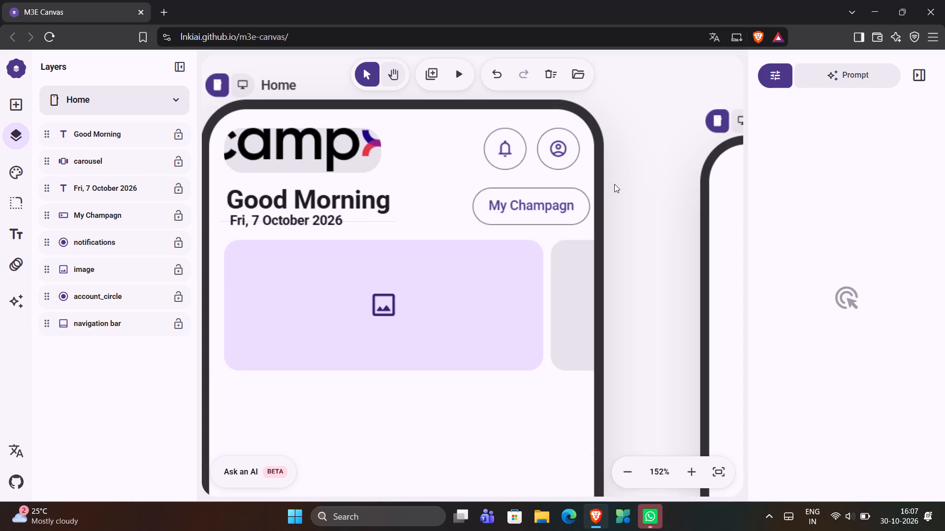
Nudge the Fri, 7 October 2026 text down two steps, away from the Good Morning heading.
click(326, 229)
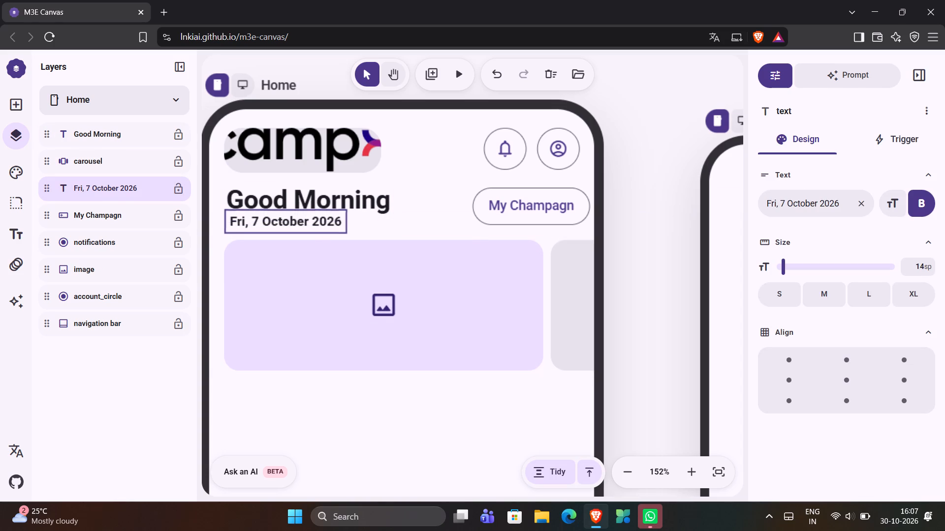
key(Down)
key(Down)
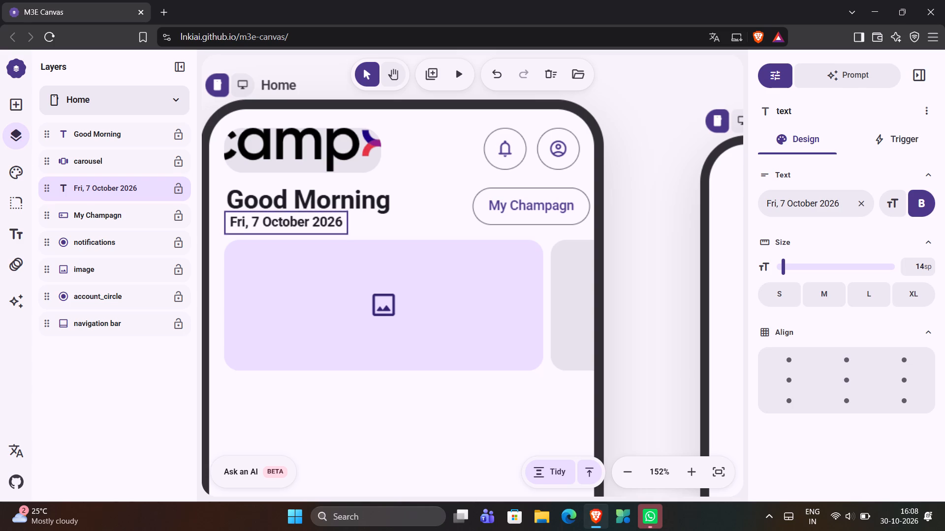
click(619, 202)
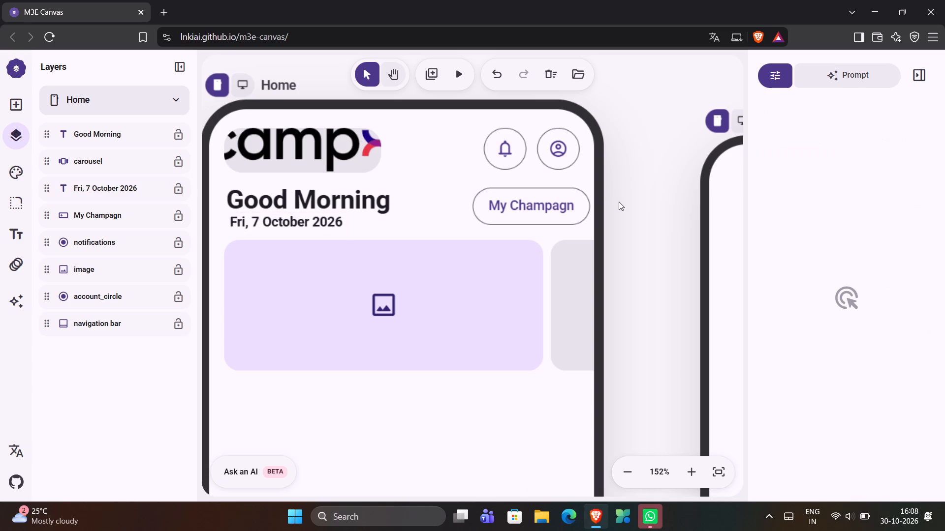
Nudge the My Champagn button left by a net nine steps, roughly matching the account icon's right edge.
click(540, 220)
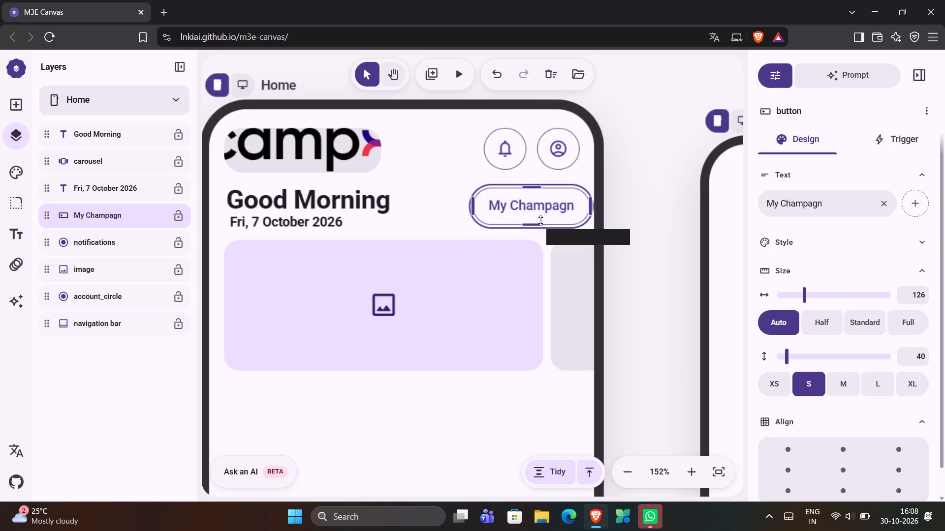
key(Left)
key(Left)
key(Left)
key(Left)
key(Left)
key(Left)
key(Left)
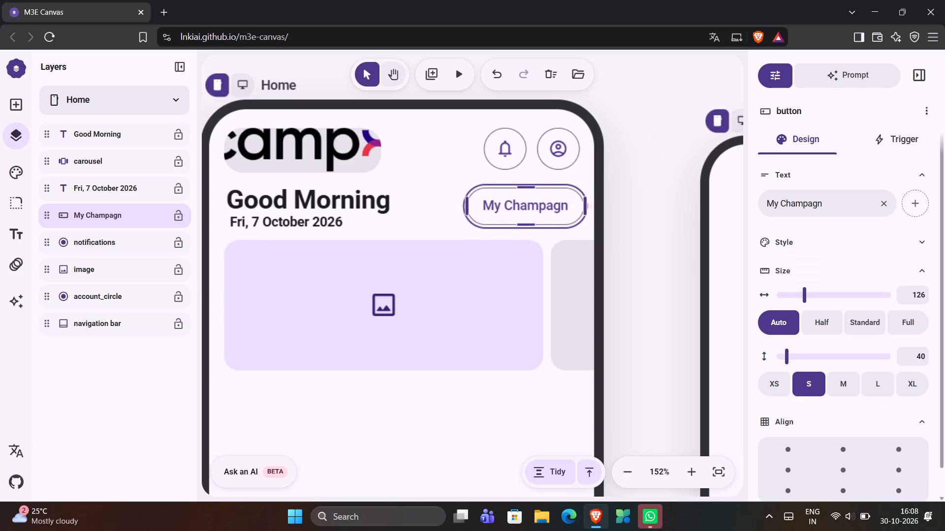
key(Left)
key(Left)
key(Left)
click(612, 221)
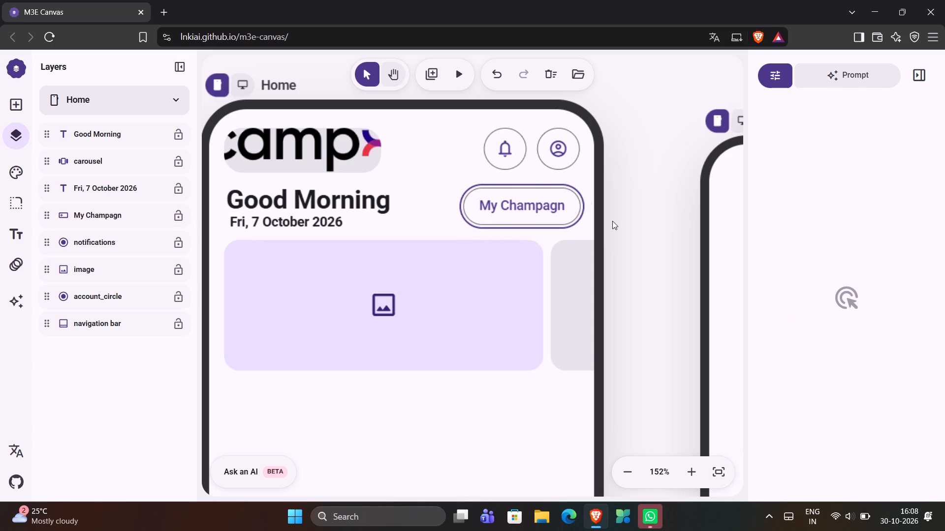
click(546, 207)
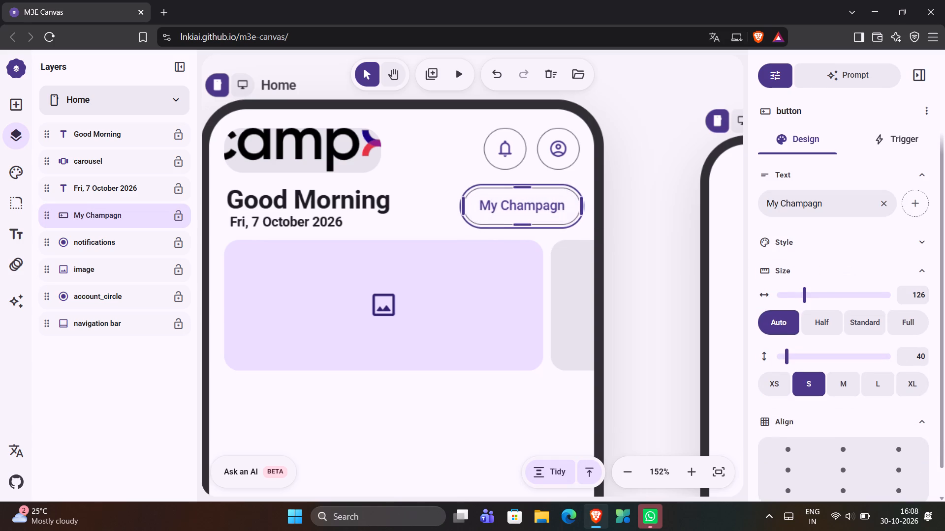
key(Right)
click(663, 219)
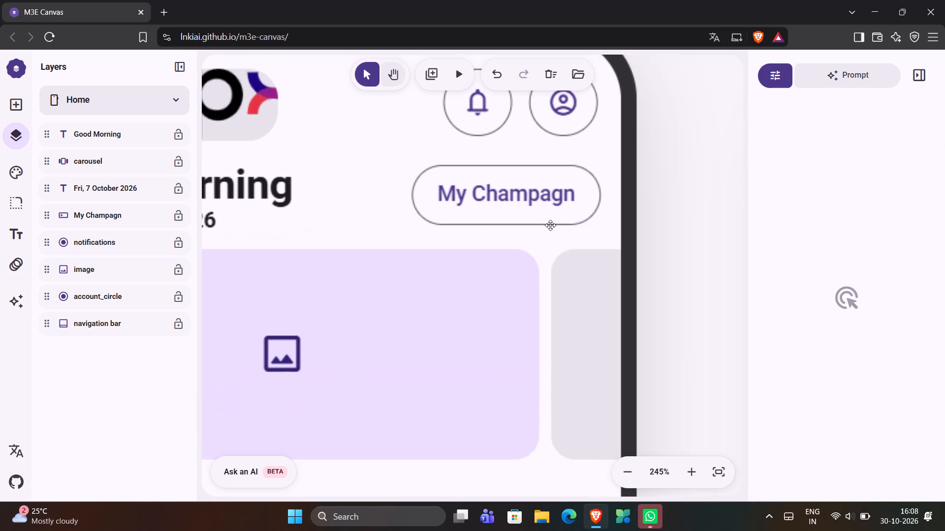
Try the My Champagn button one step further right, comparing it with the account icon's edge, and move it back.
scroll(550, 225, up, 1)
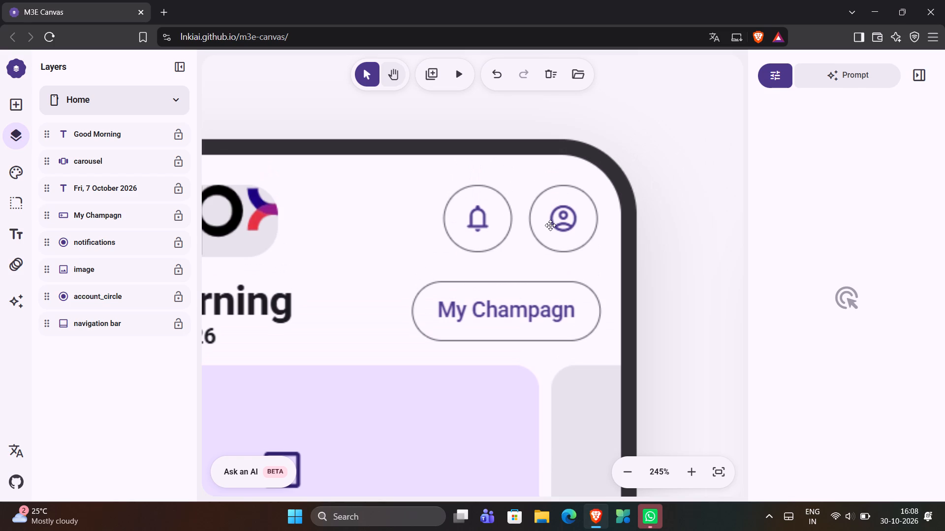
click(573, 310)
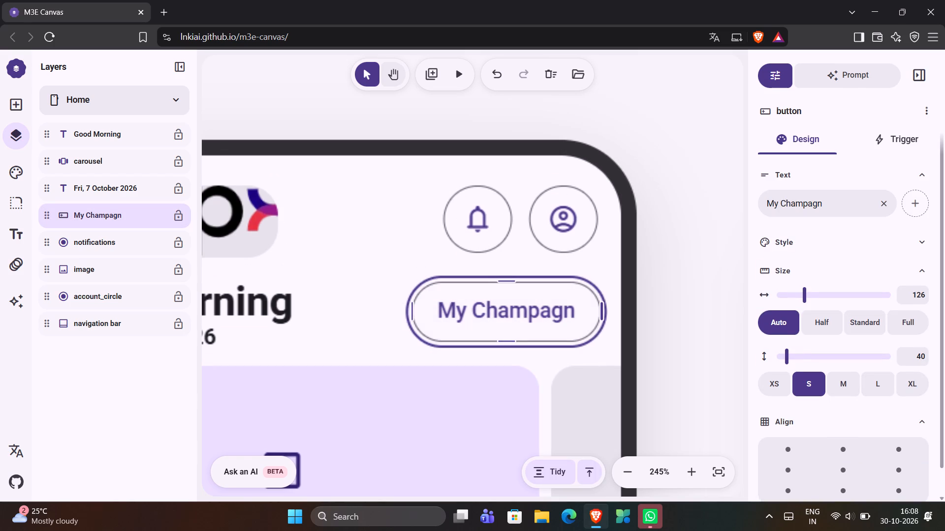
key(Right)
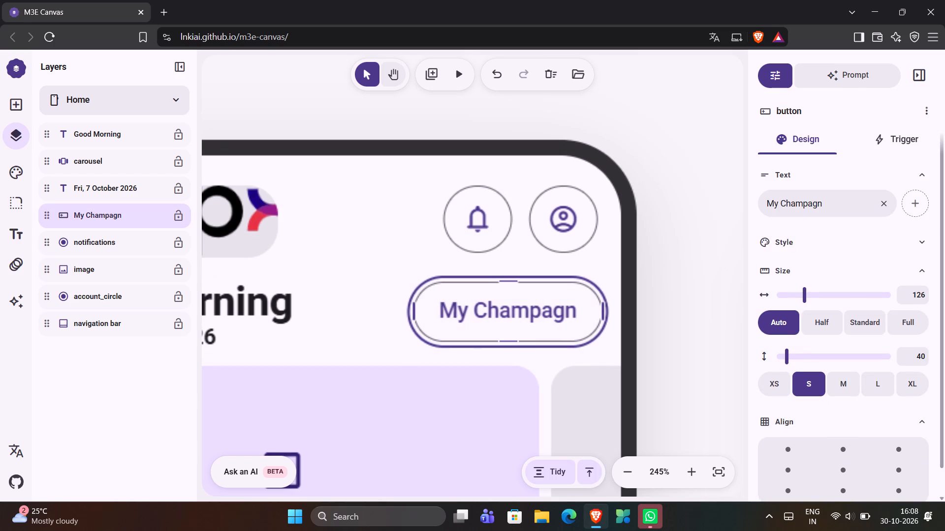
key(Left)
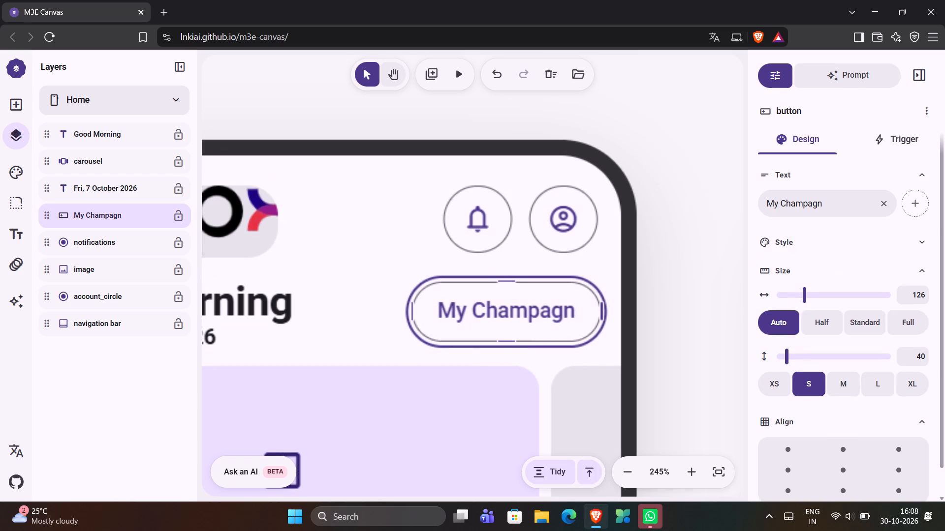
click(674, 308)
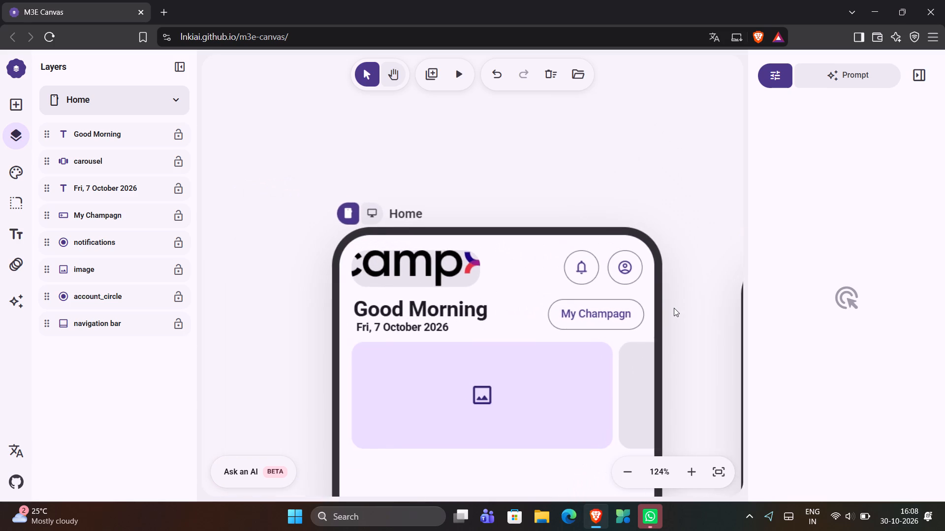
scroll(674, 308, down, 3)
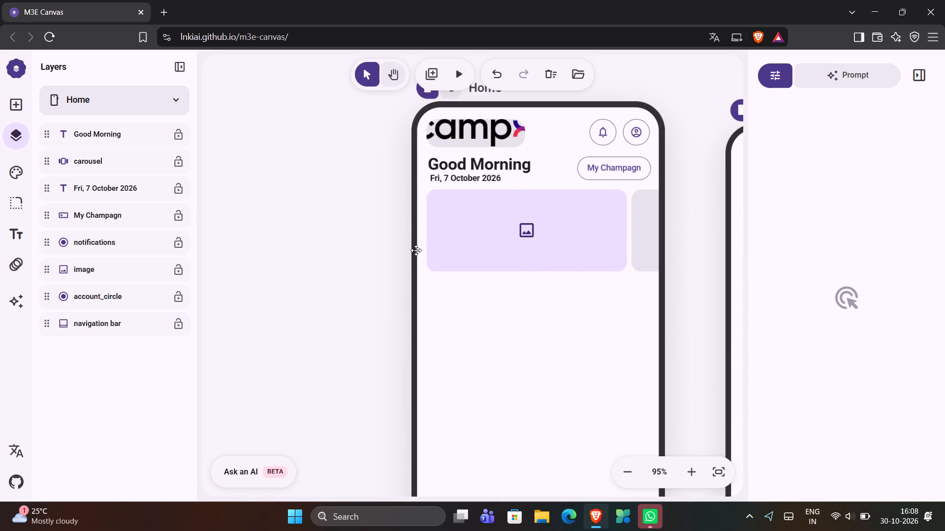
scroll(321, 117, up, 1)
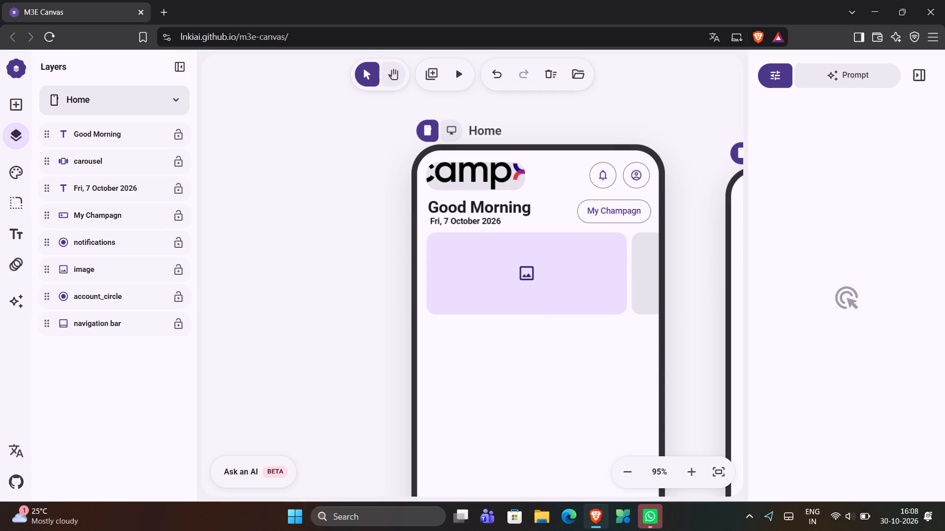
click(460, 272)
click(343, 201)
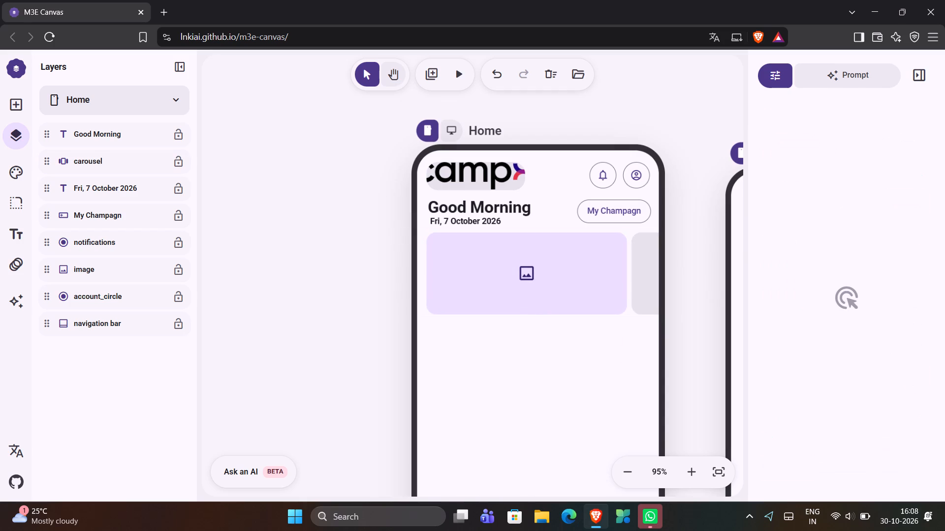
click(446, 251)
scroll(755, 377, down, 2)
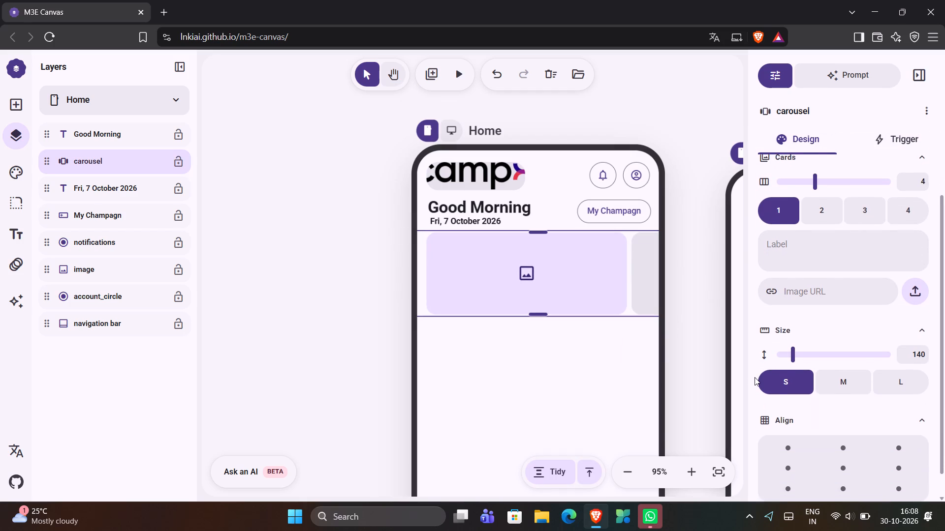
click(806, 295)
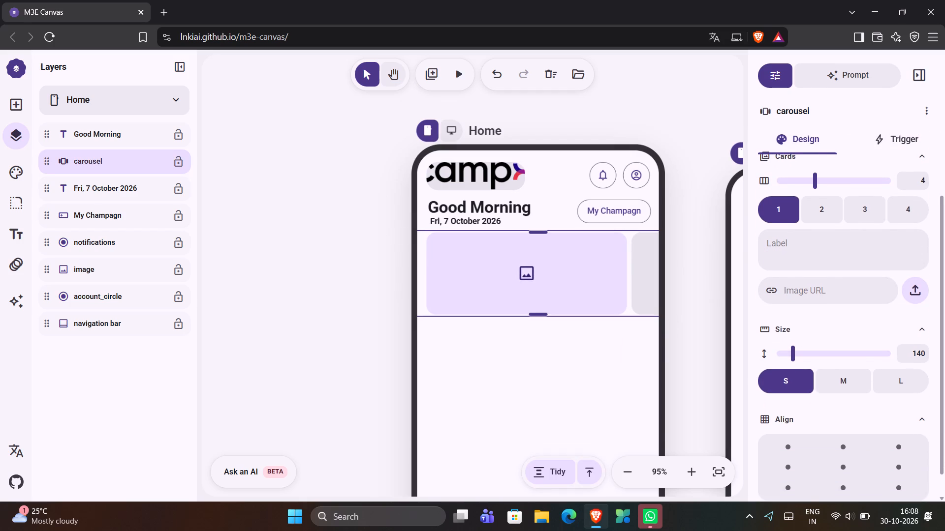
click(918, 295)
scroll(286, 243, down, 1)
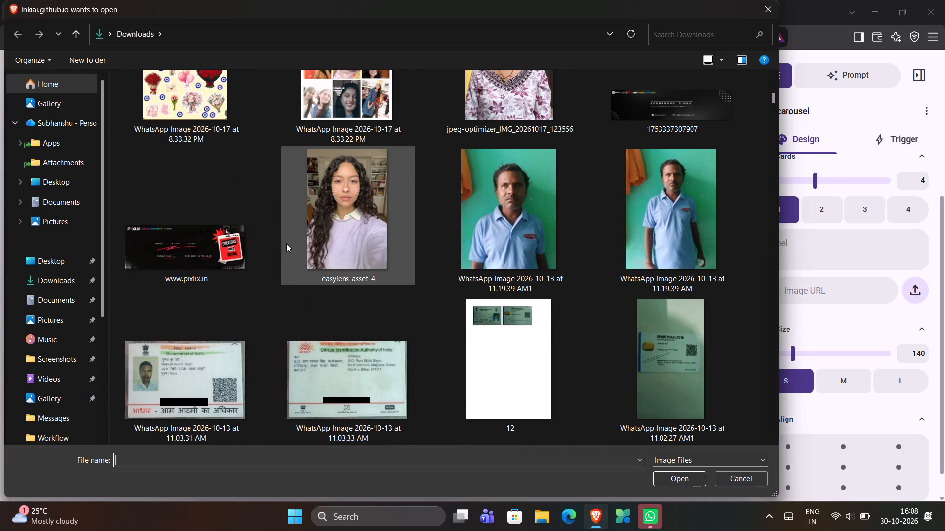
scroll(286, 243, down, 1)
click(199, 258)
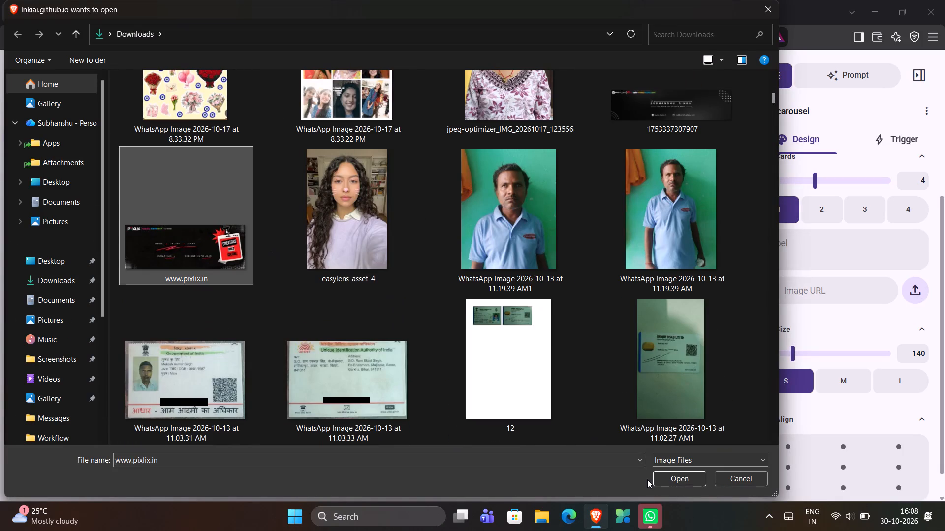
click(685, 472)
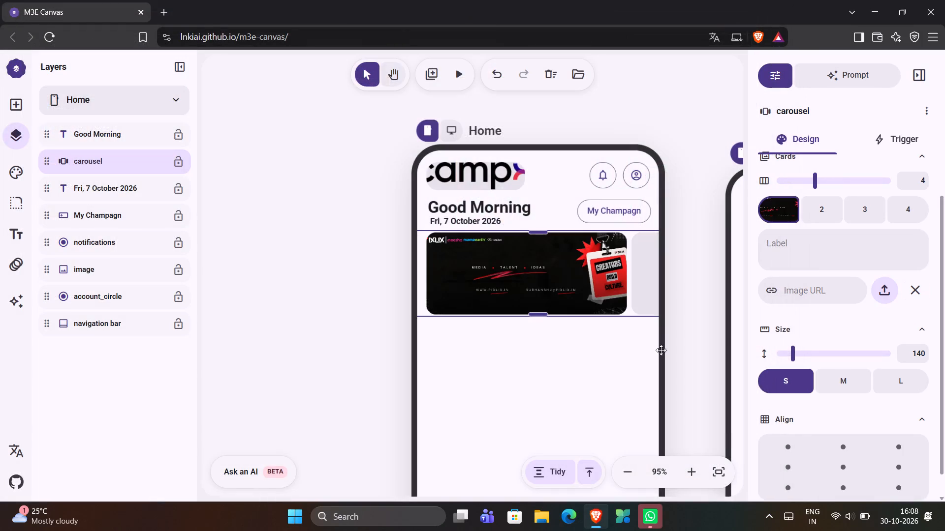
Upload the image ChatGPT Image Sep 19, 2026, 08_45_23 PM from Downloads to card 2 of the carousel.
click(668, 287)
click(654, 283)
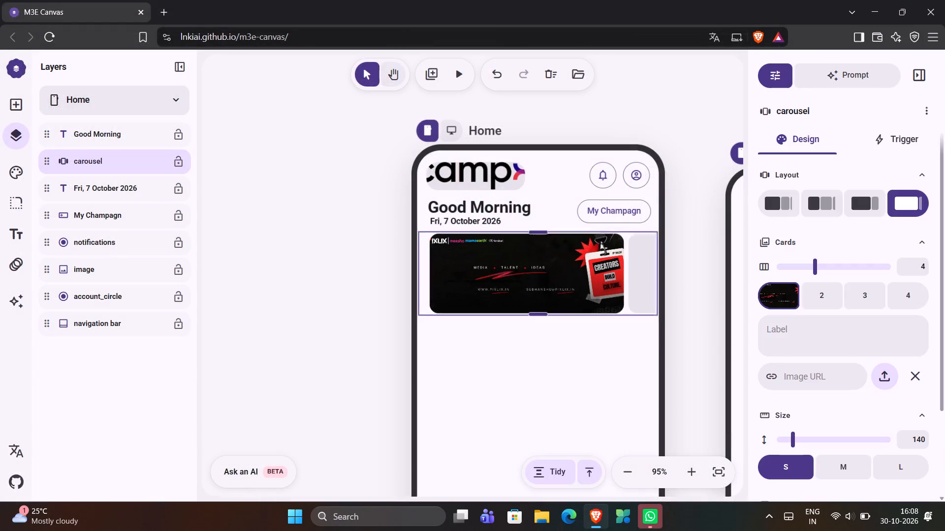
click(820, 302)
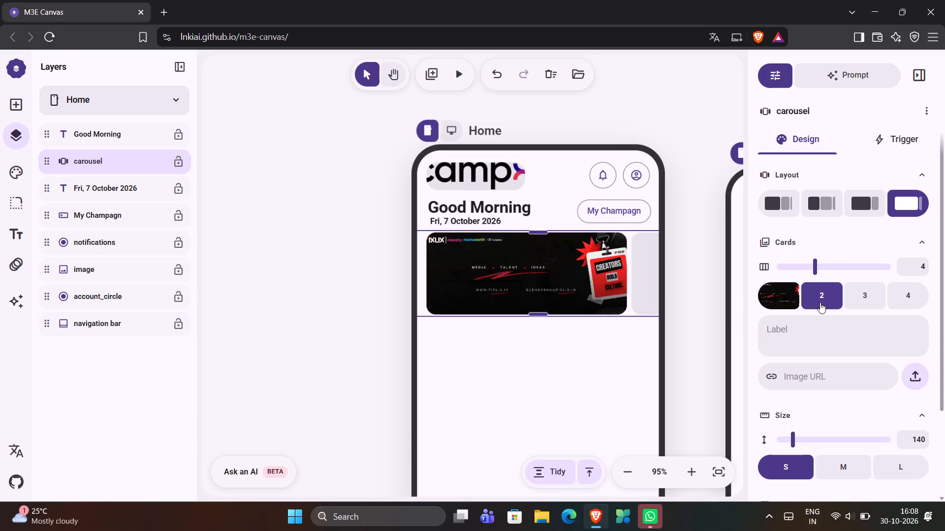
click(910, 368)
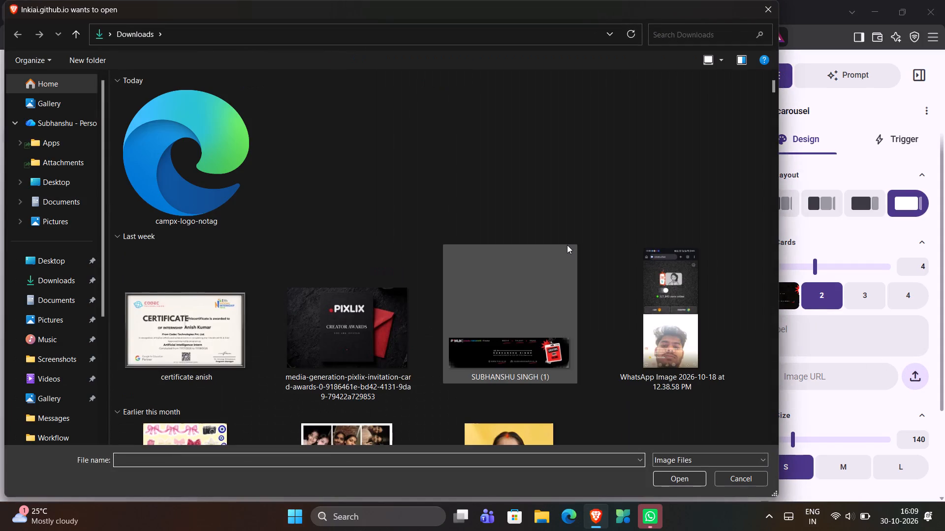
scroll(567, 245, down, 2)
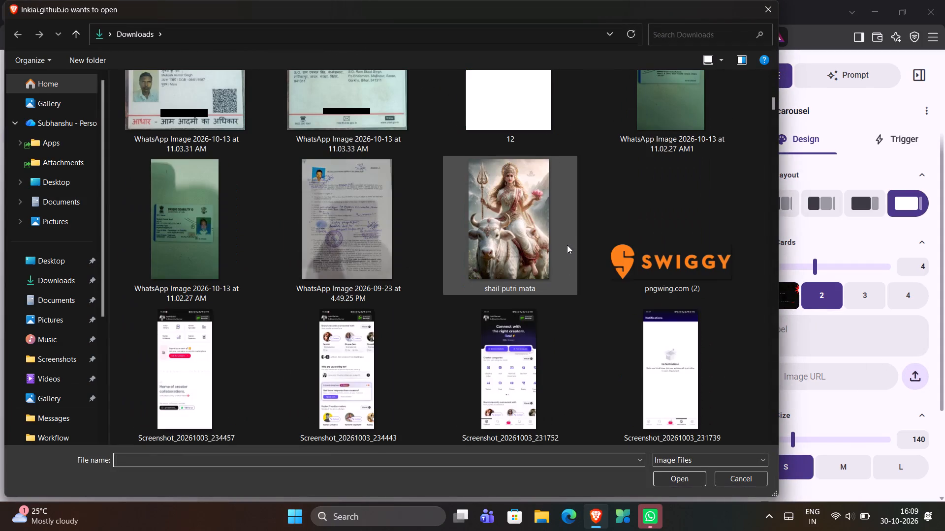
scroll(635, 344, down, 1)
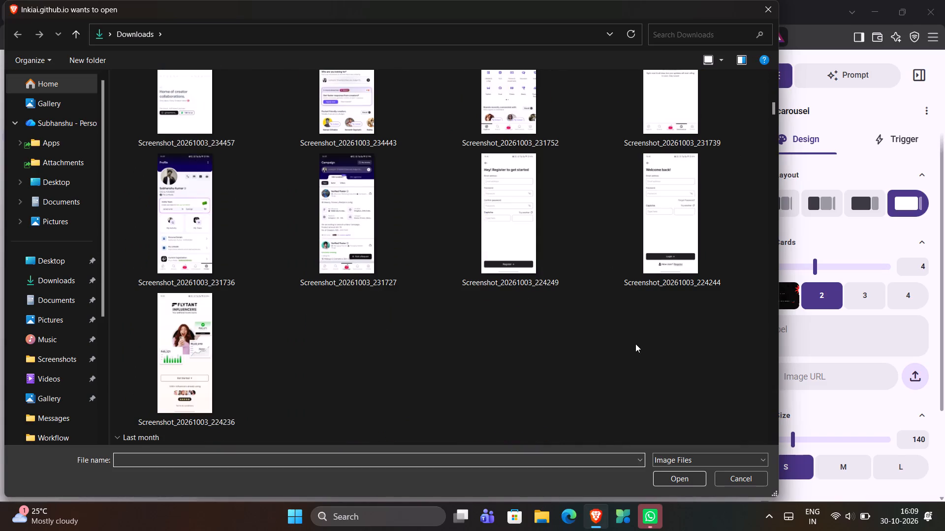
scroll(372, 314, down, 2)
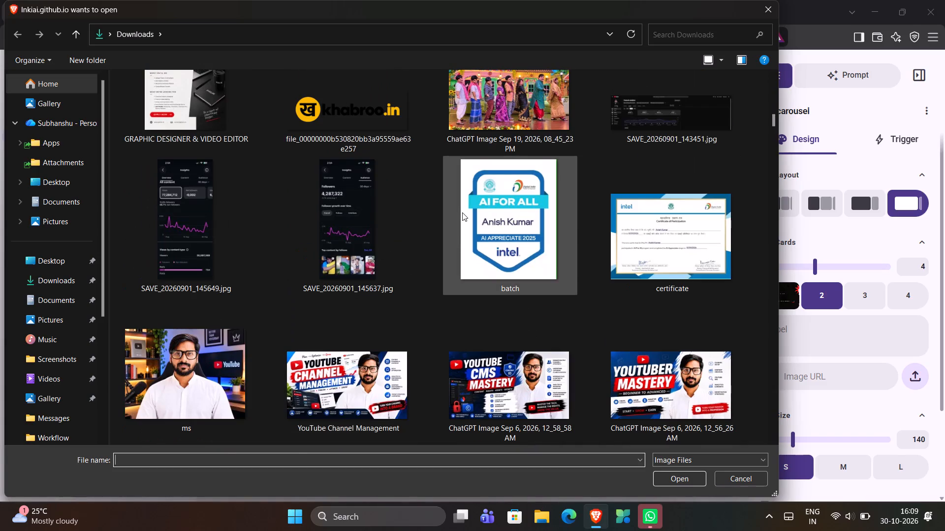
scroll(462, 212, up, 1)
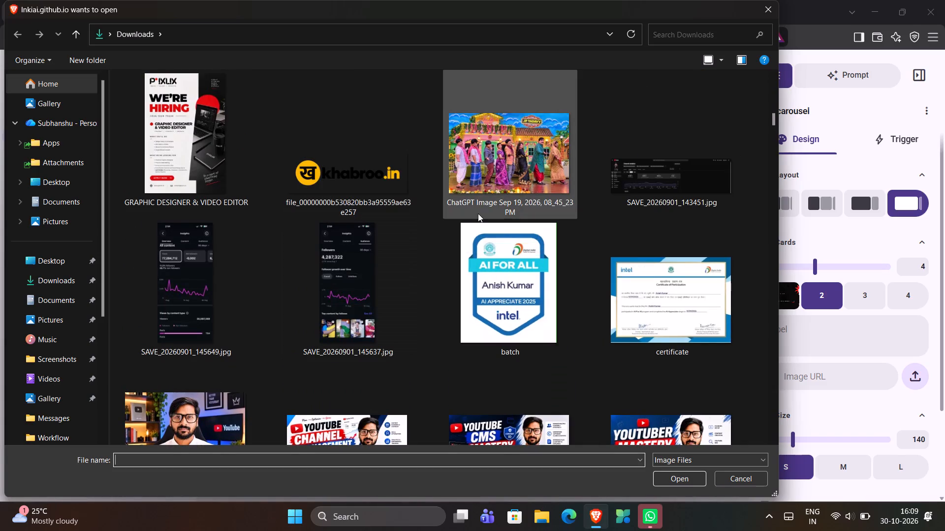
click(506, 185)
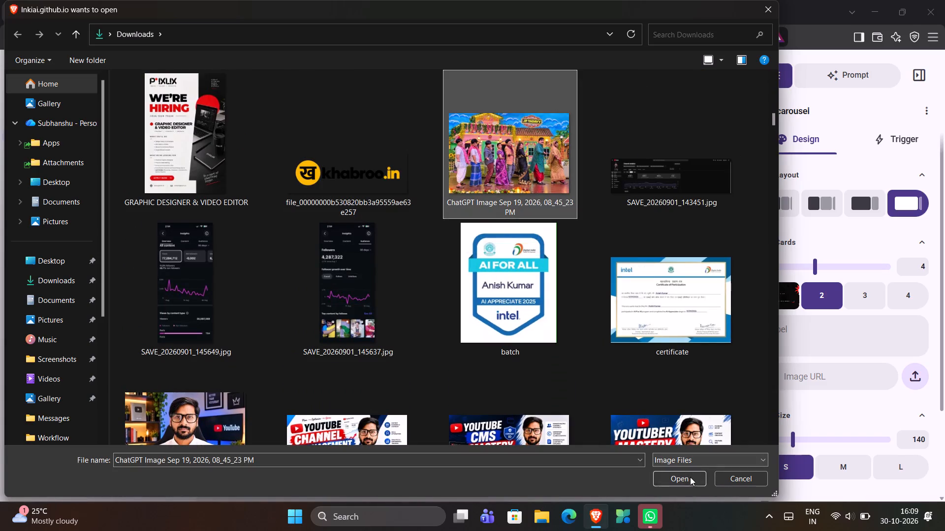
click(690, 477)
click(707, 256)
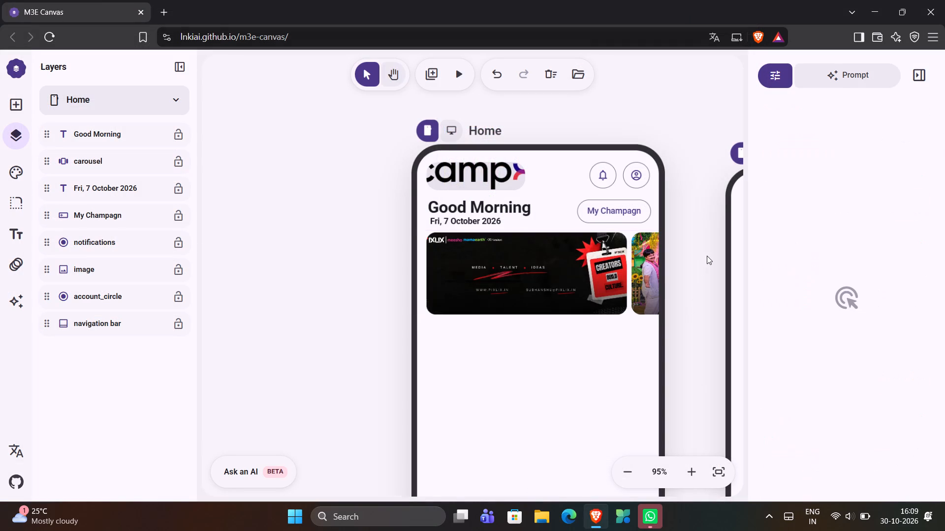
Preview the Home screen and swipe the carousel through all its cards and back to the first one.
scroll(707, 256, up, 1)
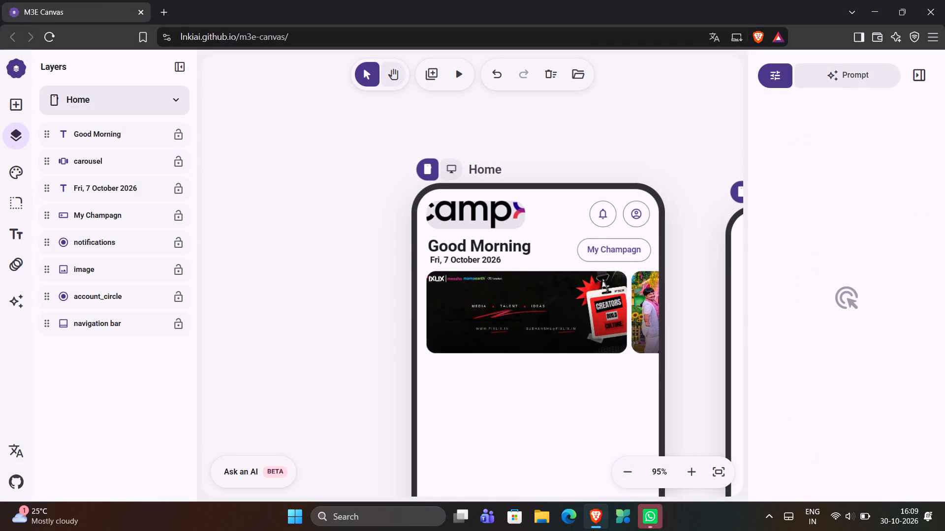
click(454, 76)
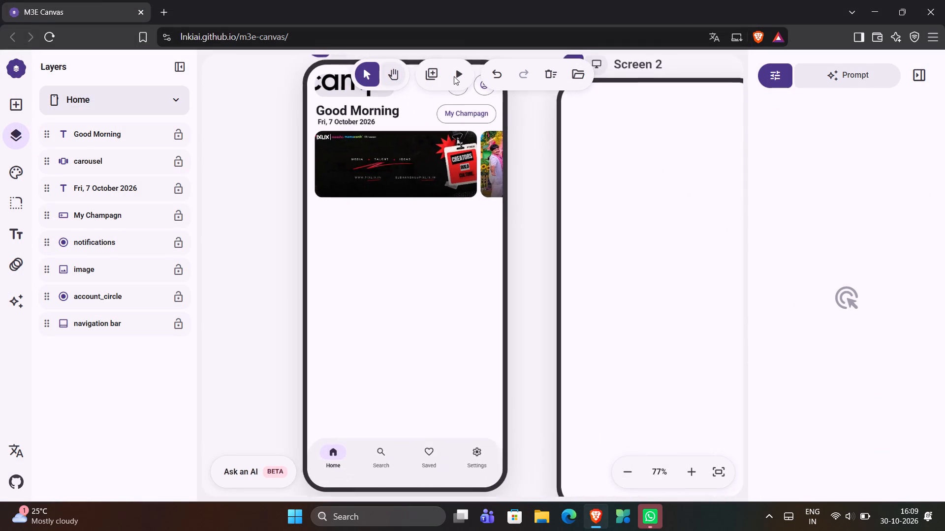
drag(460, 162, 303, 180)
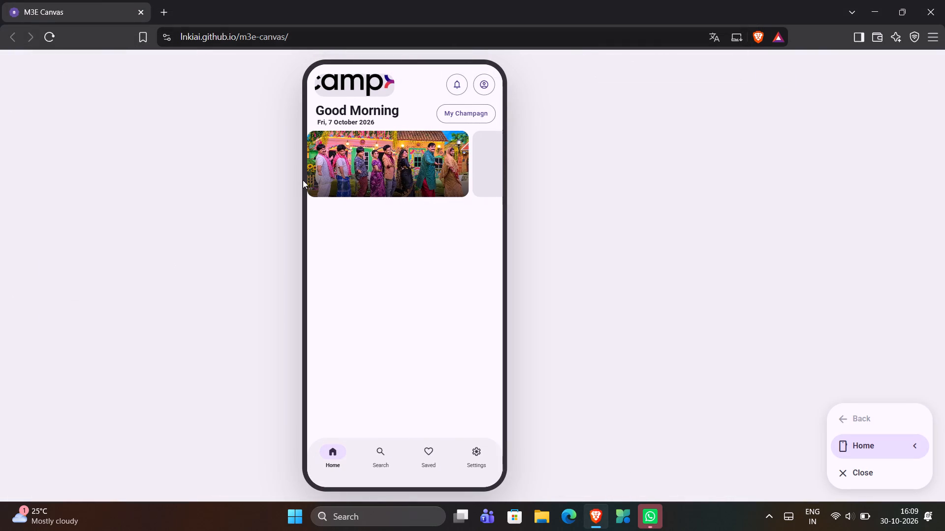
drag(380, 168, 539, 181)
drag(462, 184, 360, 178)
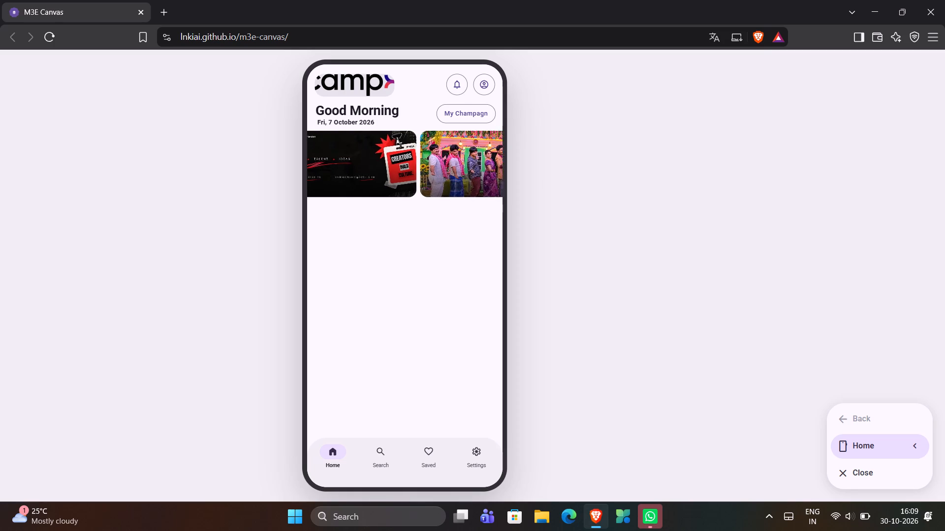
drag(360, 178, 331, 182)
drag(426, 175, 329, 169)
drag(416, 178, 313, 181)
drag(419, 174, 346, 176)
drag(346, 176, 446, 170)
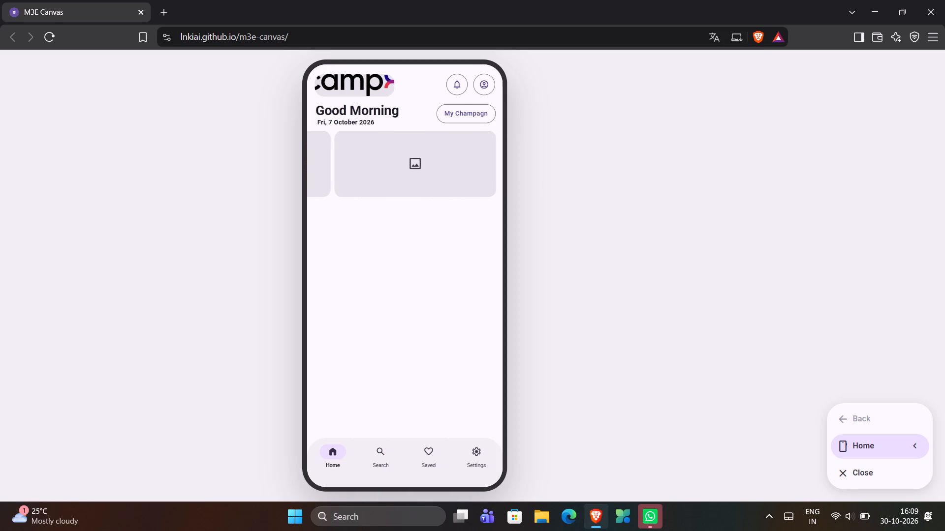
drag(446, 170, 452, 170)
drag(378, 169, 472, 168)
drag(409, 168, 520, 170)
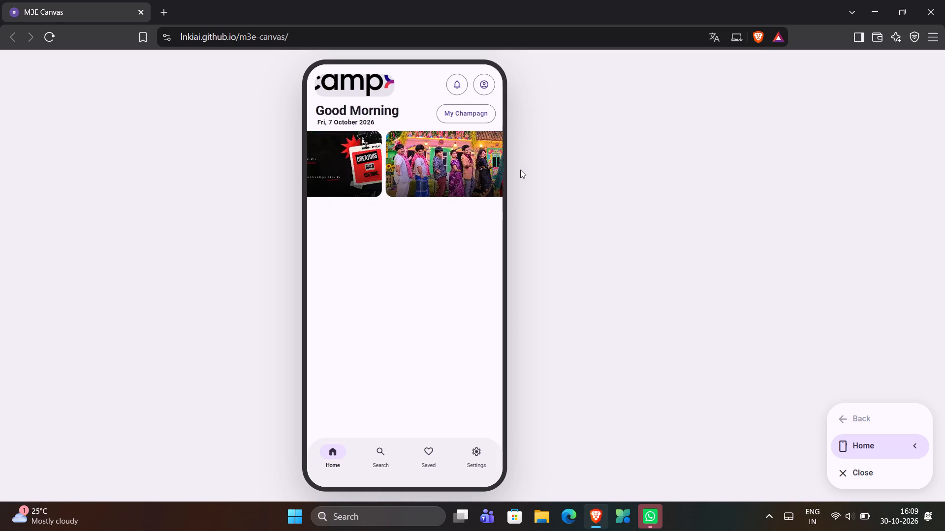
drag(438, 170, 463, 170)
click(570, 187)
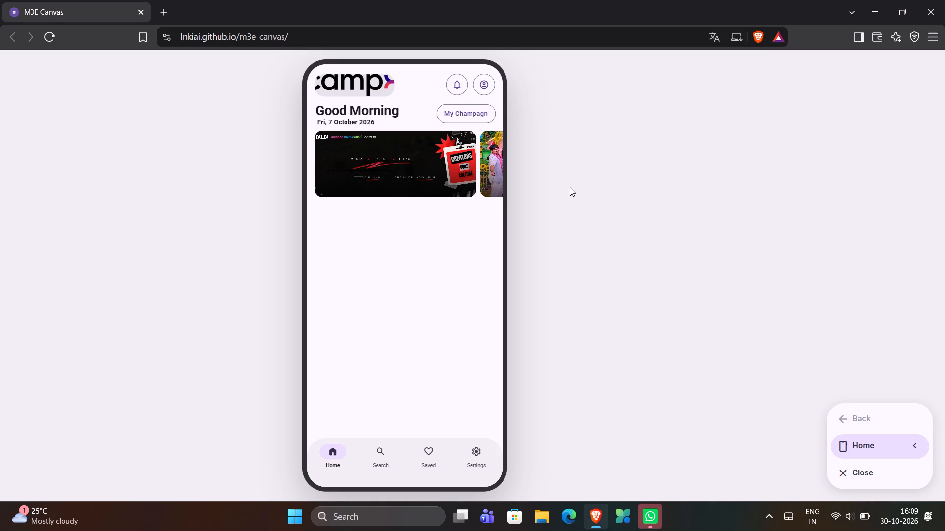
Try the notifications, account and My Champagn buttons in the preview, and return to the editor.
click(459, 82)
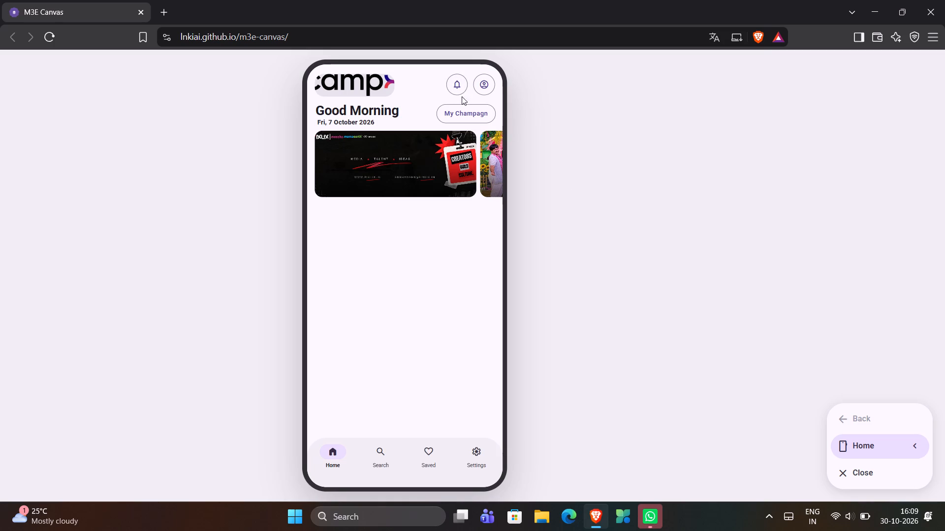
click(471, 107)
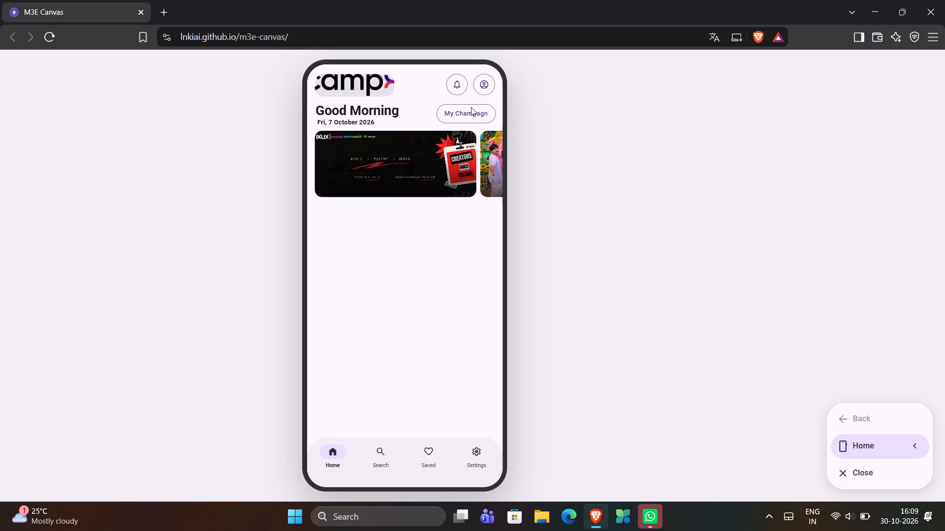
click(486, 90)
click(472, 120)
click(519, 131)
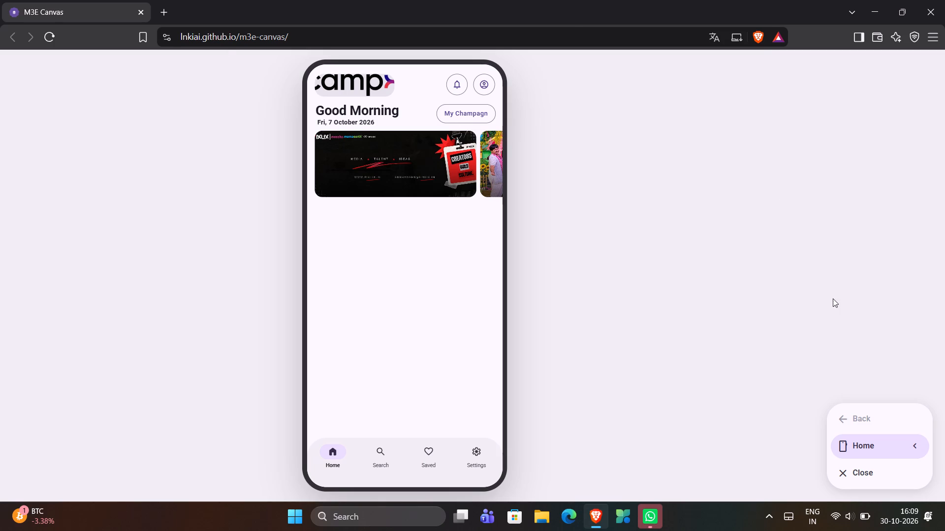
click(855, 465)
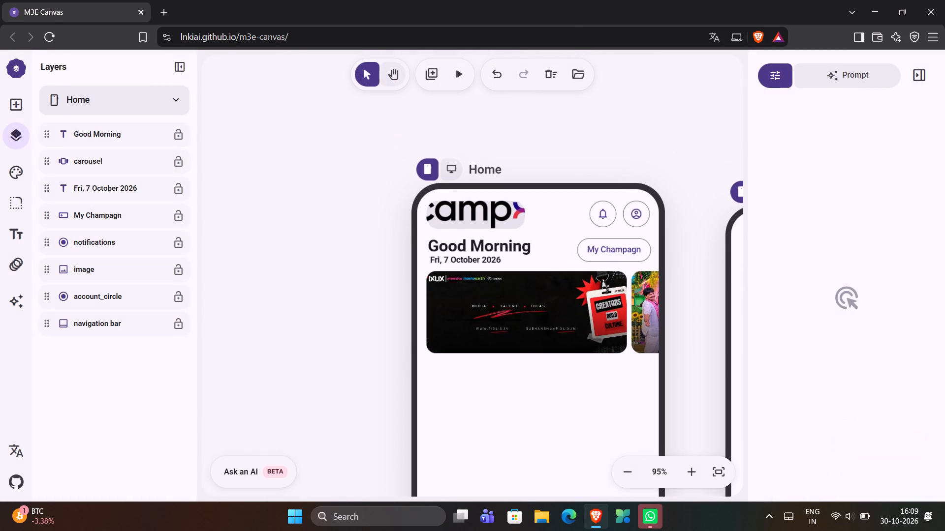
Hide the properties sidebar to give the canvas more room.
click(672, 207)
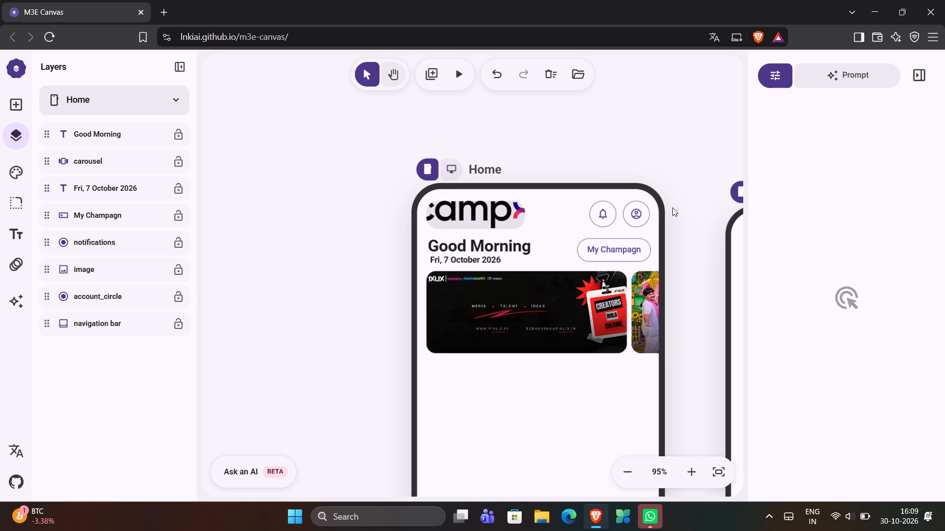
click(927, 82)
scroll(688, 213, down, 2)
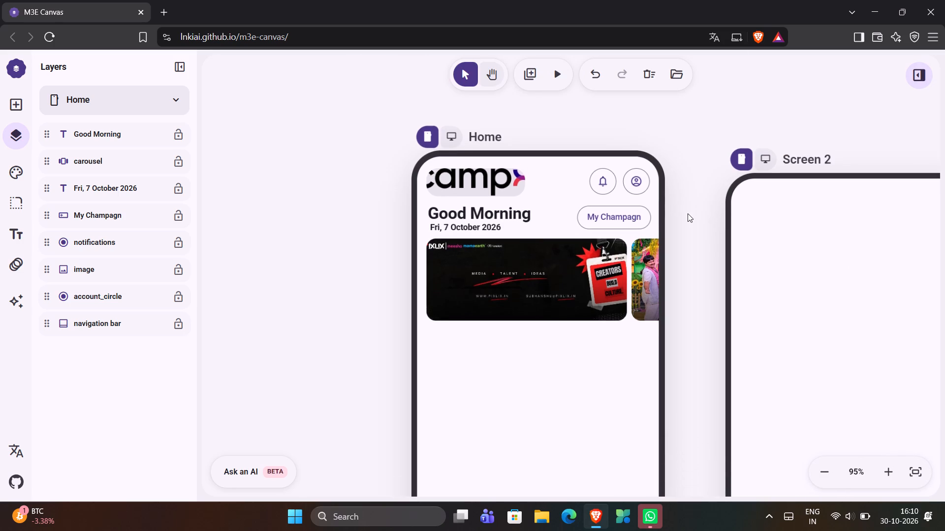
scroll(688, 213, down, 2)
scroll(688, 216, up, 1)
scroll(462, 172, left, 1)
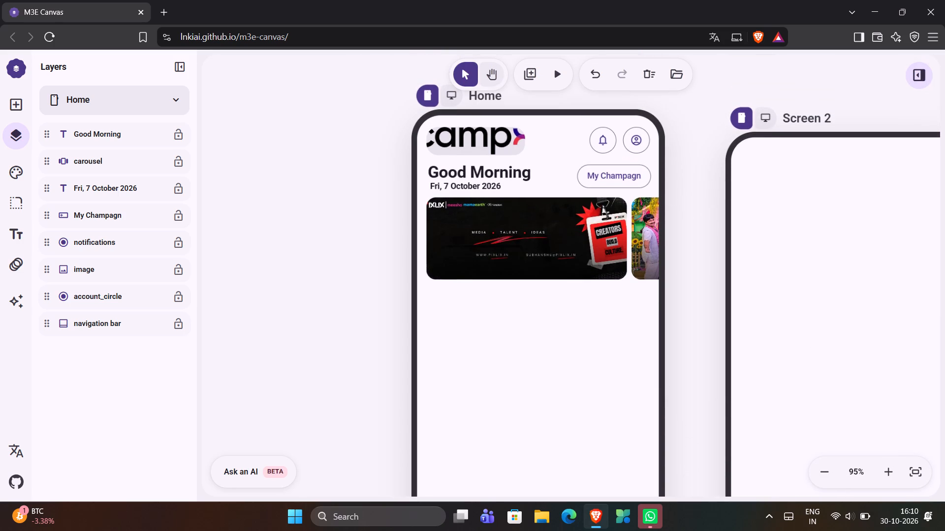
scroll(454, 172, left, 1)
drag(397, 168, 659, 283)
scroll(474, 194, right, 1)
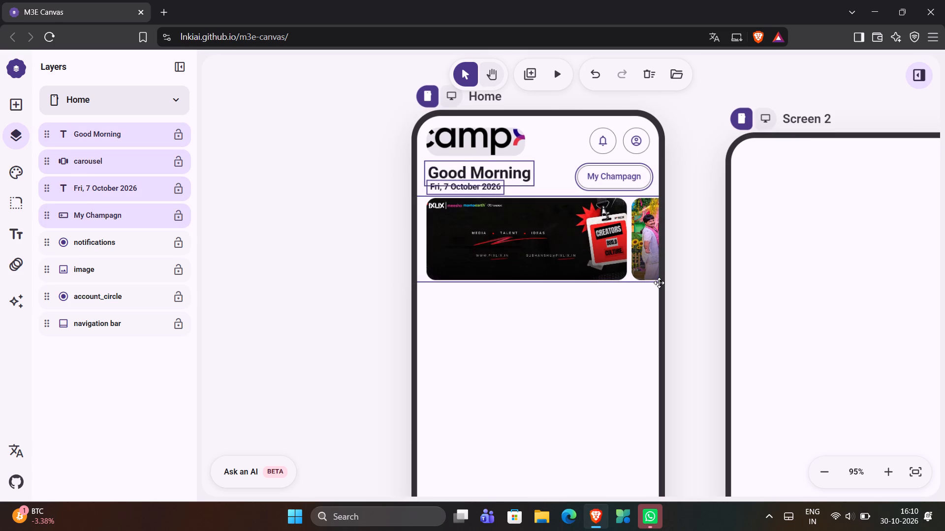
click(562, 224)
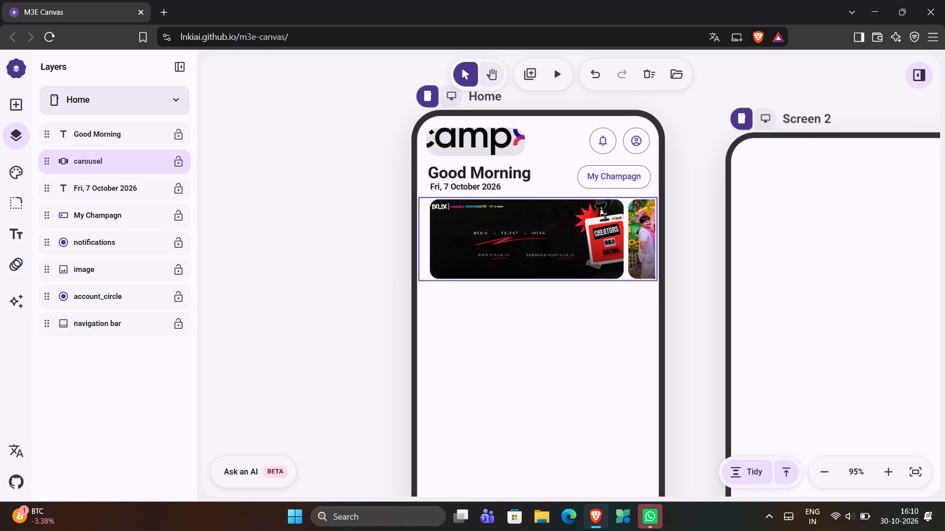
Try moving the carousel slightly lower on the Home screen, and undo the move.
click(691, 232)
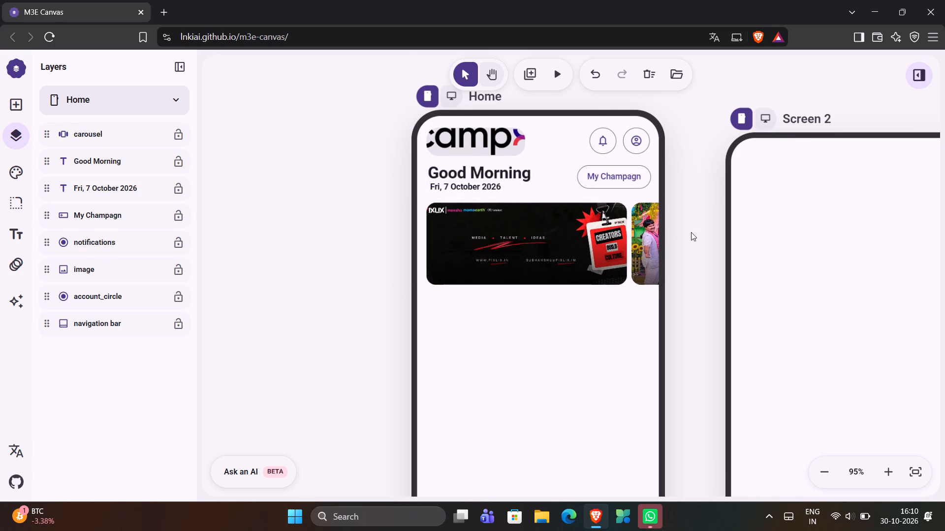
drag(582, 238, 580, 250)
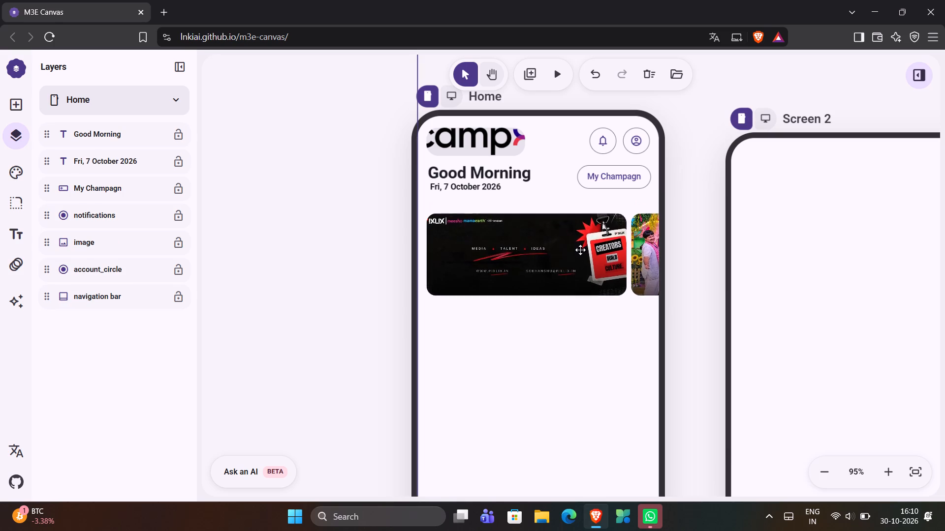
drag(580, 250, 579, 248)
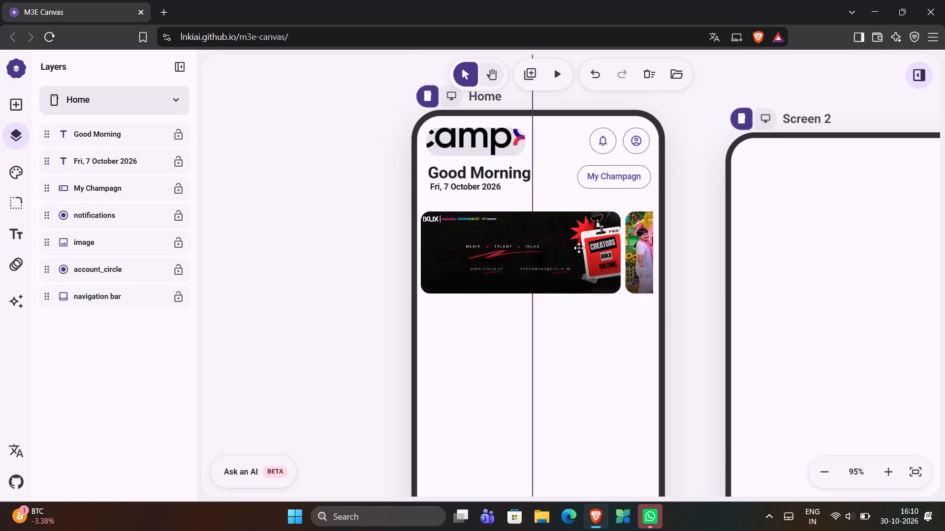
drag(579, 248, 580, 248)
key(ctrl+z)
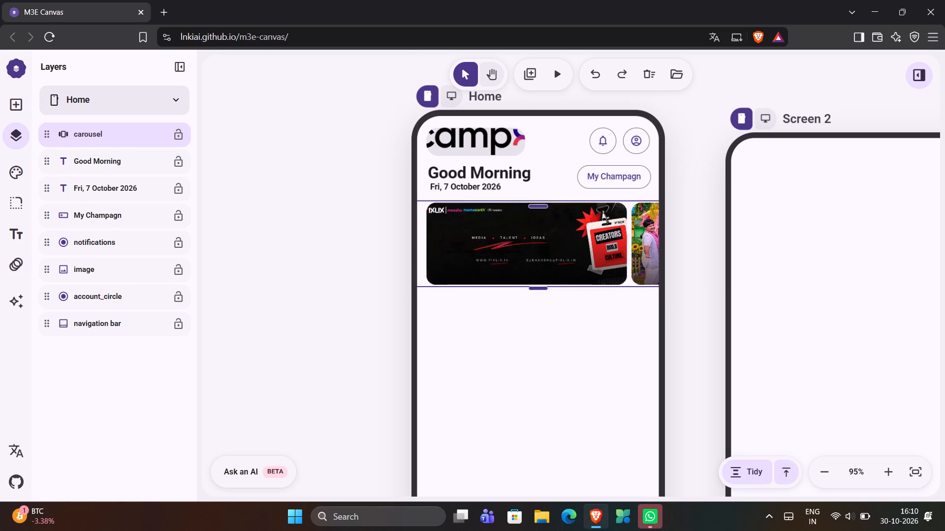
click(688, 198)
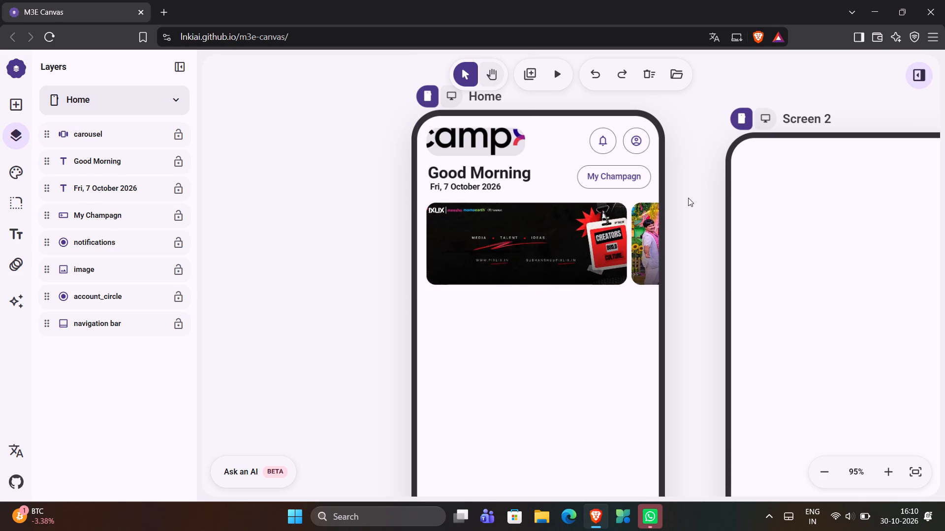
Preview the Home screen and try the Home, Search, Saved and Settings items of the navigation bar, ending on Settings.
click(553, 75)
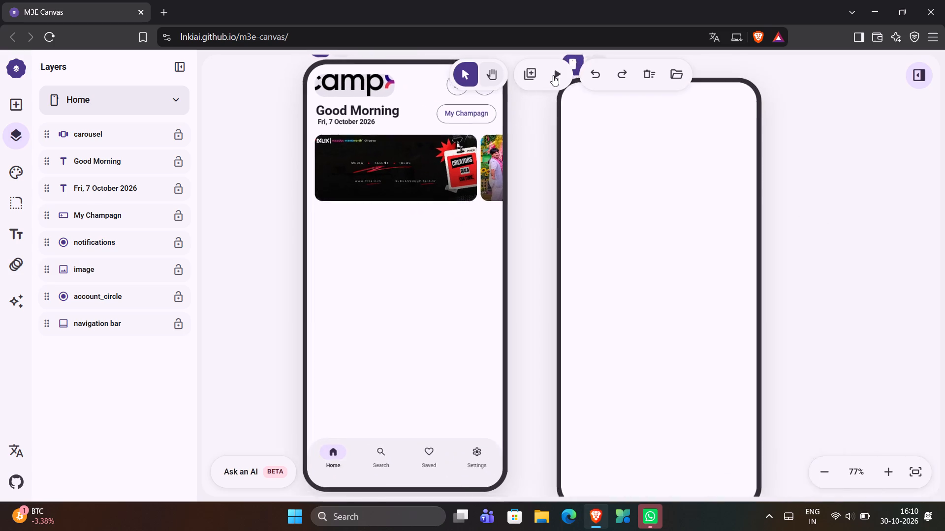
scroll(451, 148, up, 1)
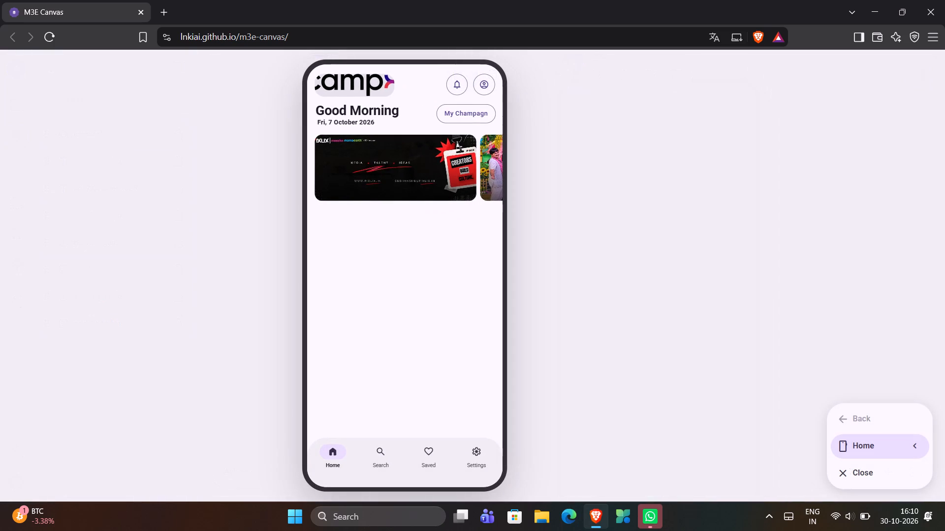
click(369, 468)
click(434, 459)
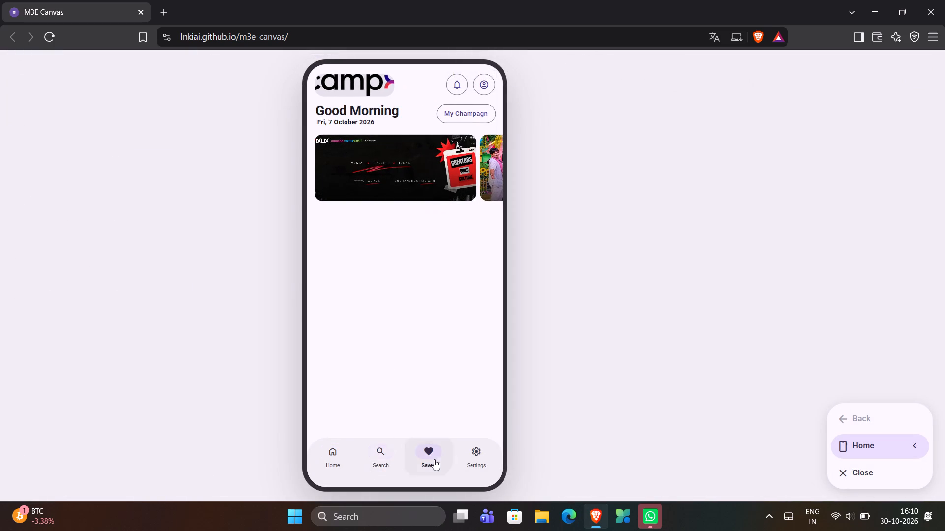
click(471, 461)
click(430, 456)
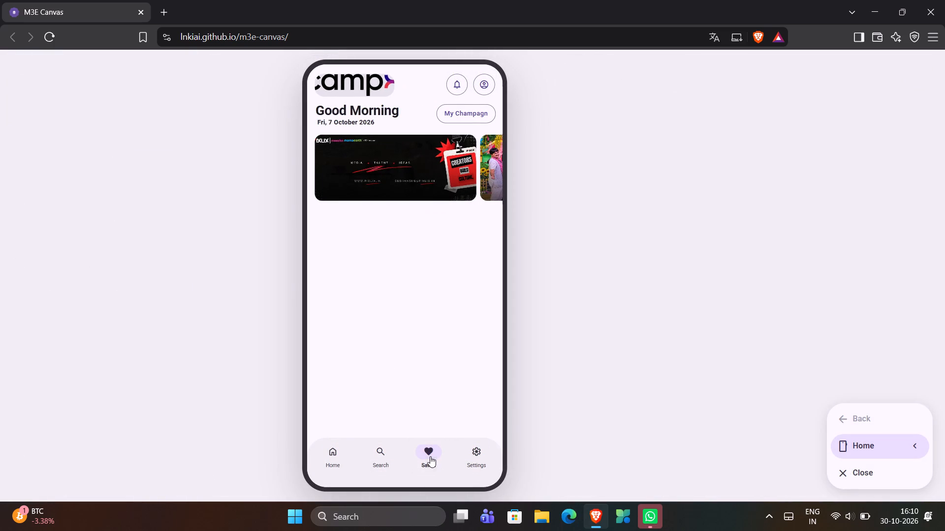
click(361, 449)
click(305, 449)
click(331, 454)
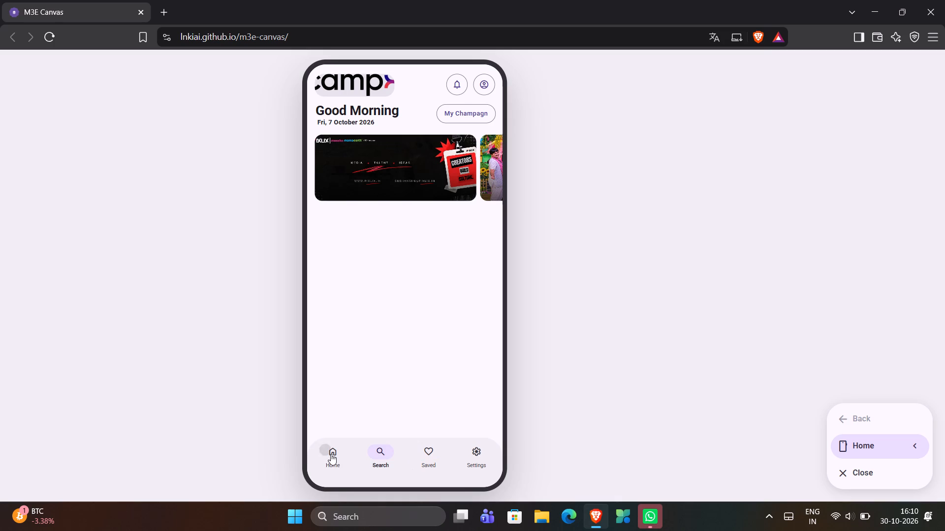
click(392, 467)
click(429, 469)
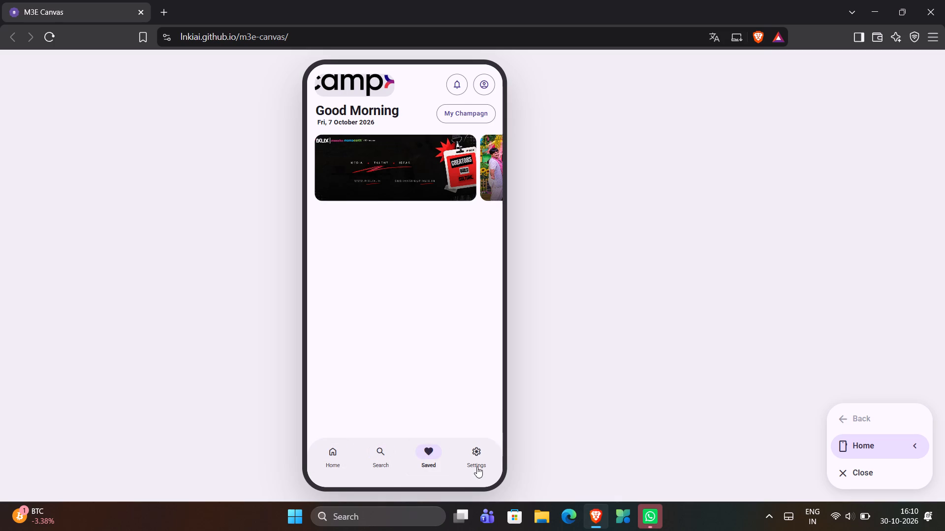
click(477, 467)
Swipe the carousel sideways in the preview, and return to the editor.
scroll(440, 363, up, 2)
scroll(440, 363, down, 3)
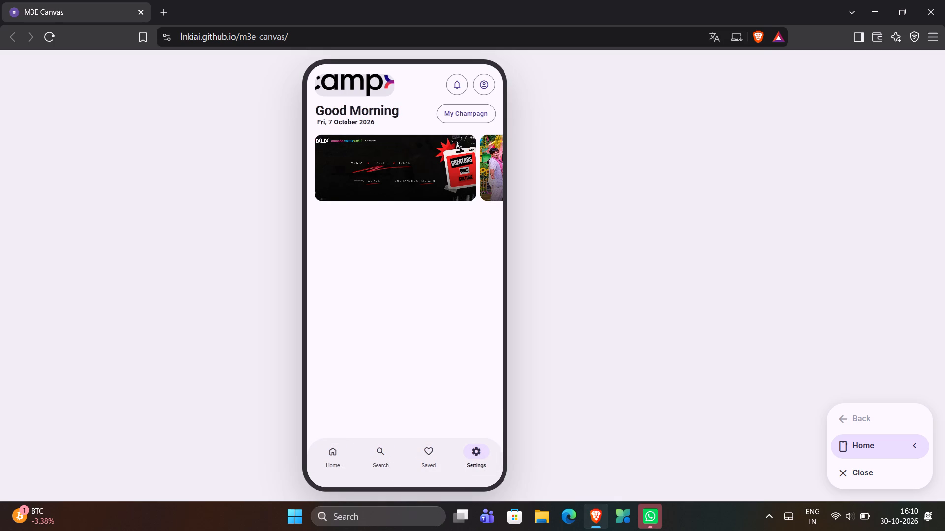
scroll(434, 195, left, 6)
scroll(434, 195, right, 8)
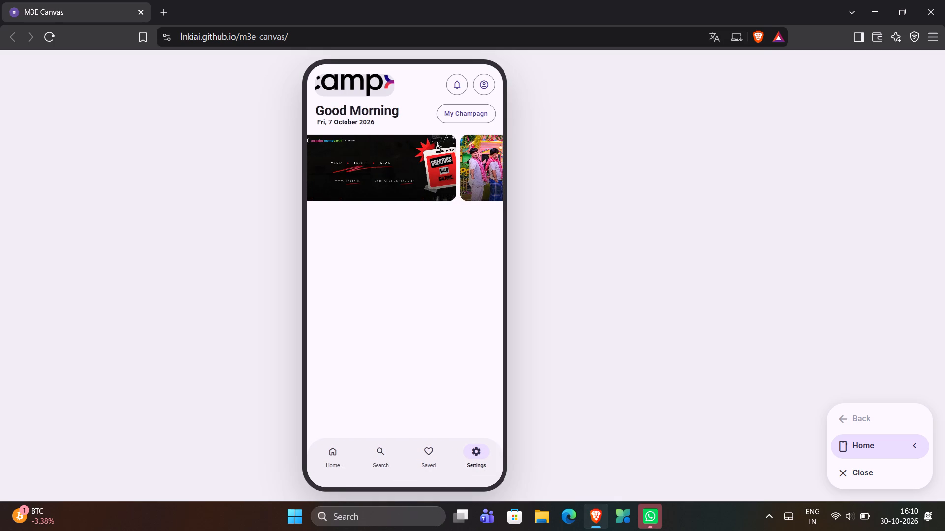
scroll(434, 195, right, 1)
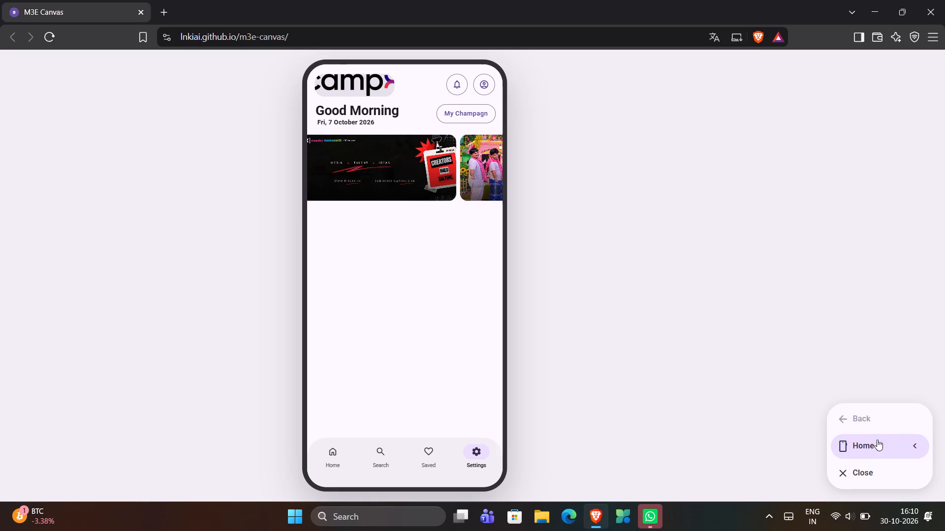
click(866, 459)
click(864, 463)
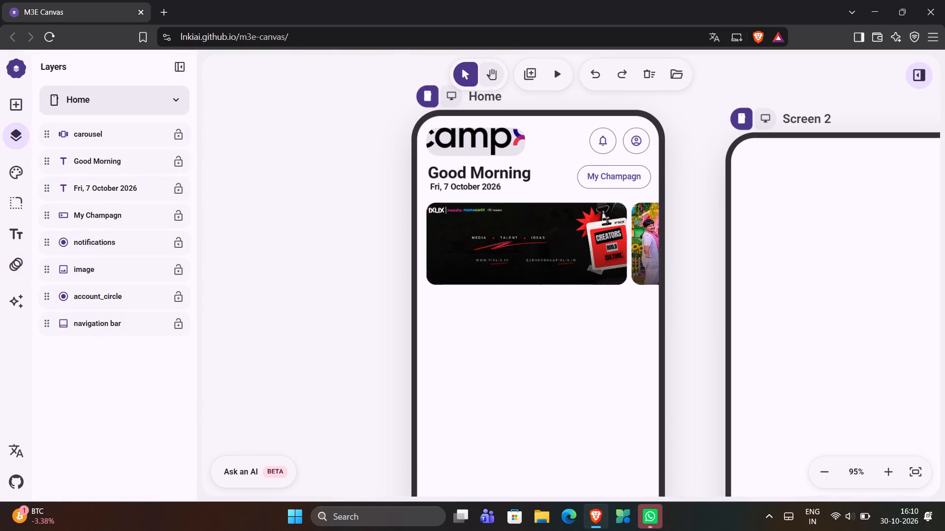
Select the My Champagn button and show the properties sidebar again.
click(706, 180)
click(607, 183)
click(609, 176)
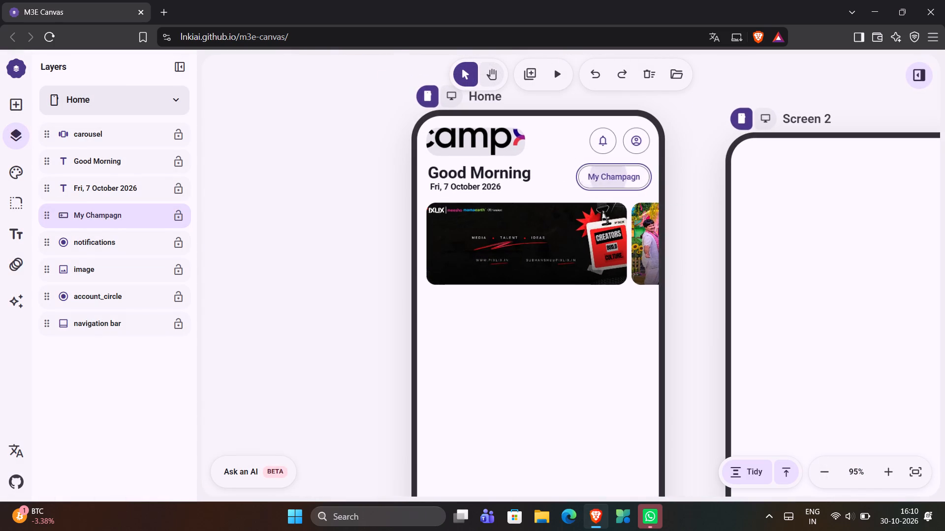
click(921, 76)
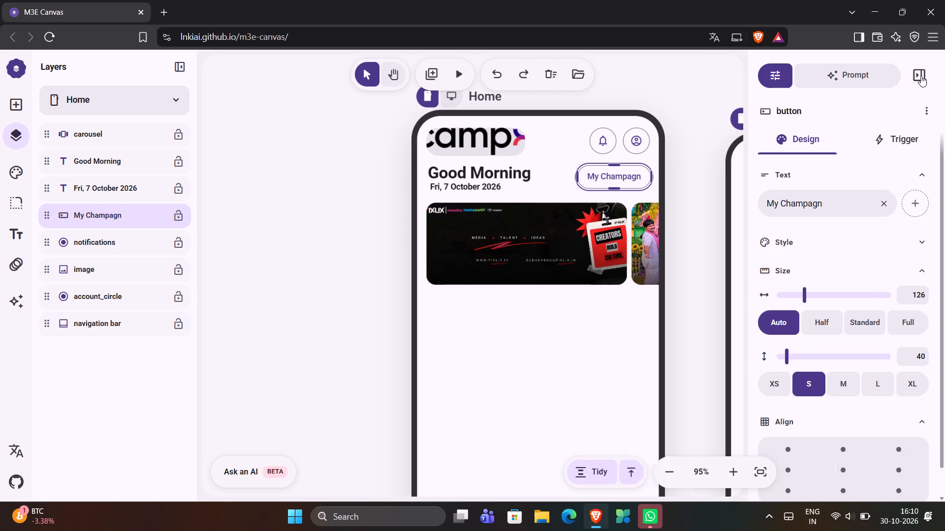
Examine the My Champagn button's style, size and alignment settings and the tap actions available for its trigger.
scroll(828, 248, down, 1)
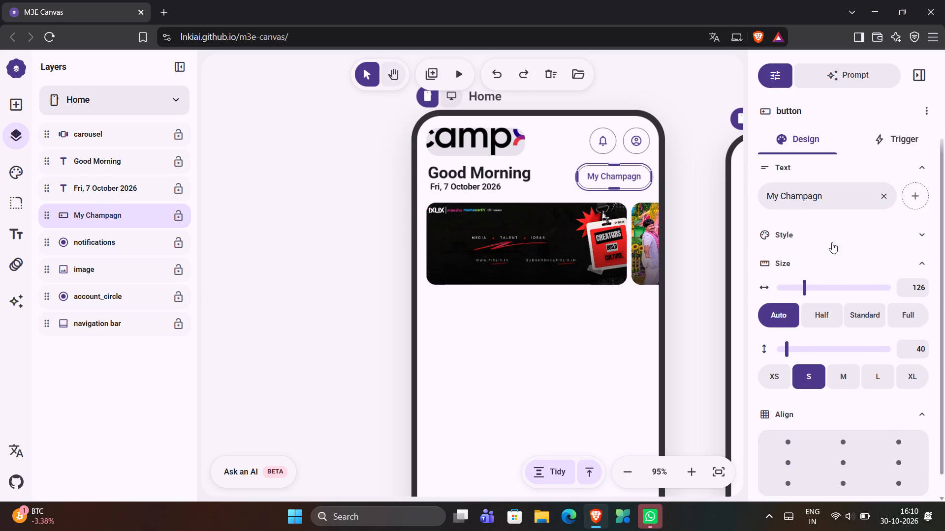
click(837, 235)
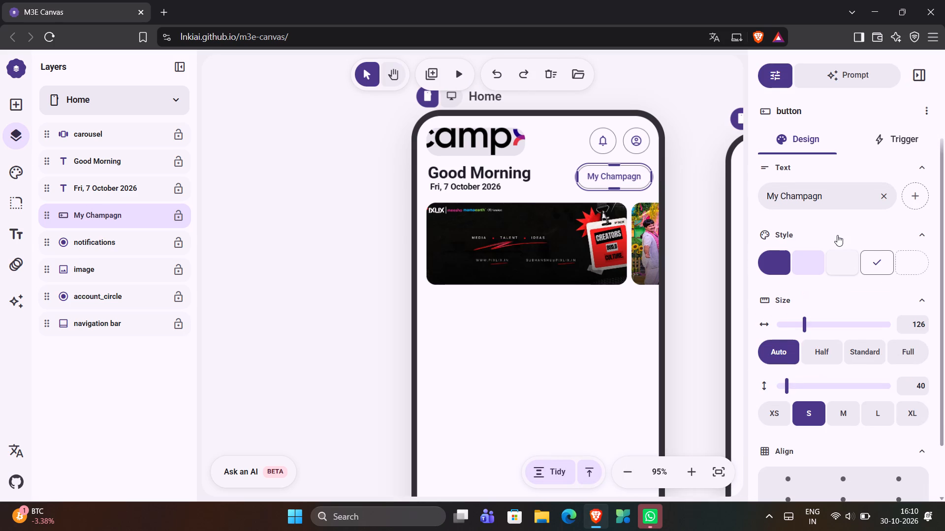
click(837, 235)
scroll(837, 235, down, 2)
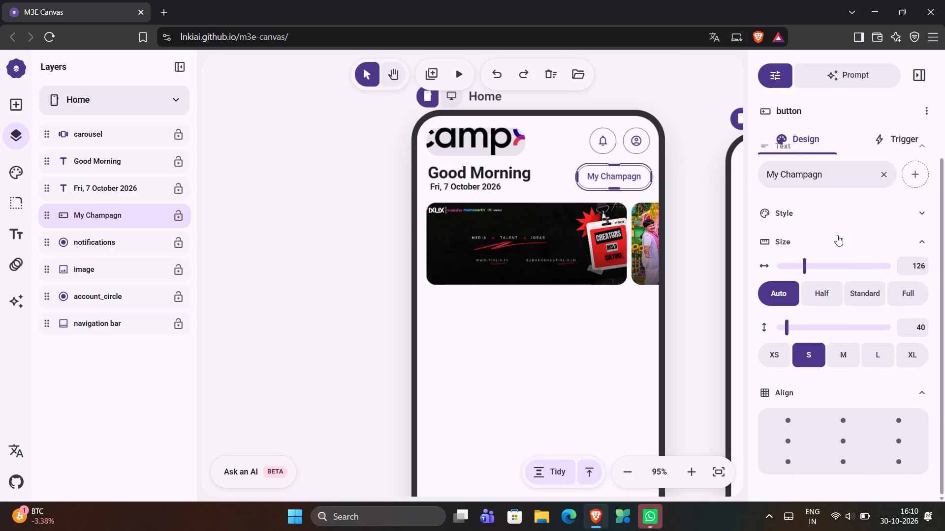
scroll(837, 235, down, 2)
scroll(838, 384, up, 2)
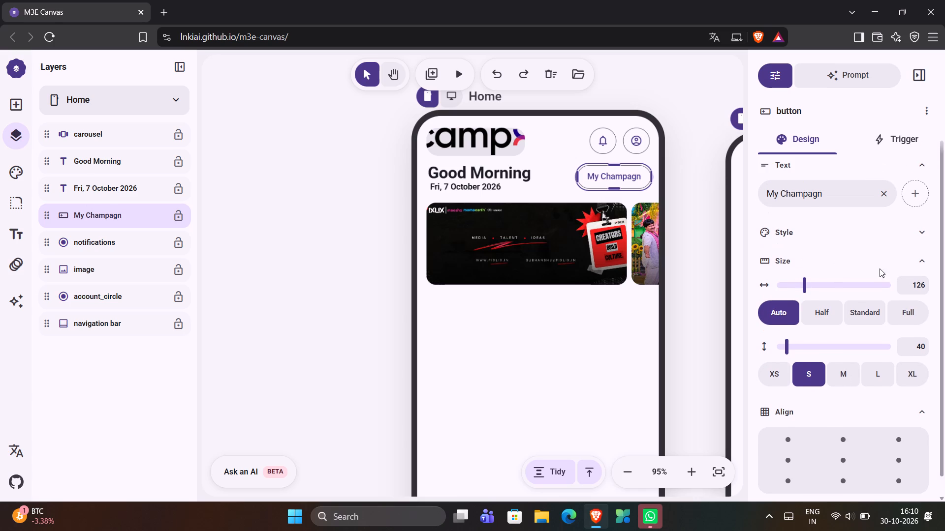
click(903, 141)
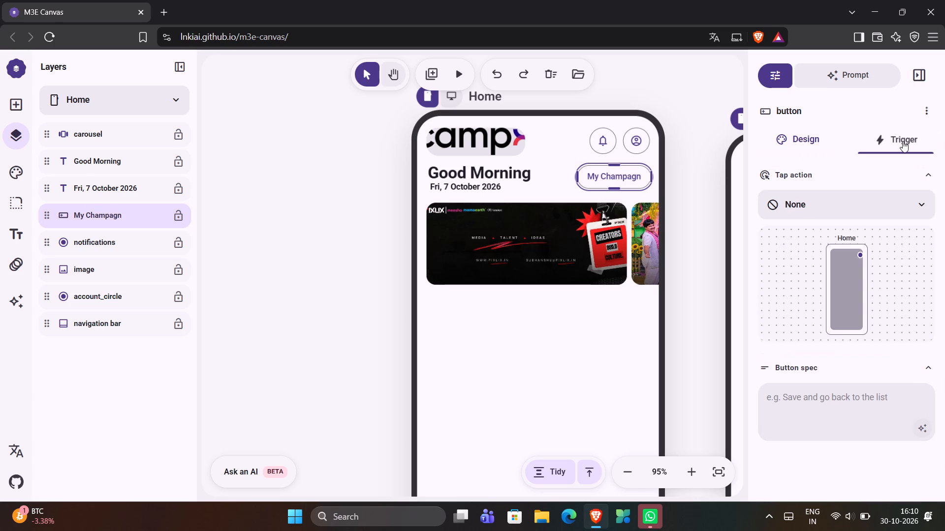
click(839, 265)
click(831, 206)
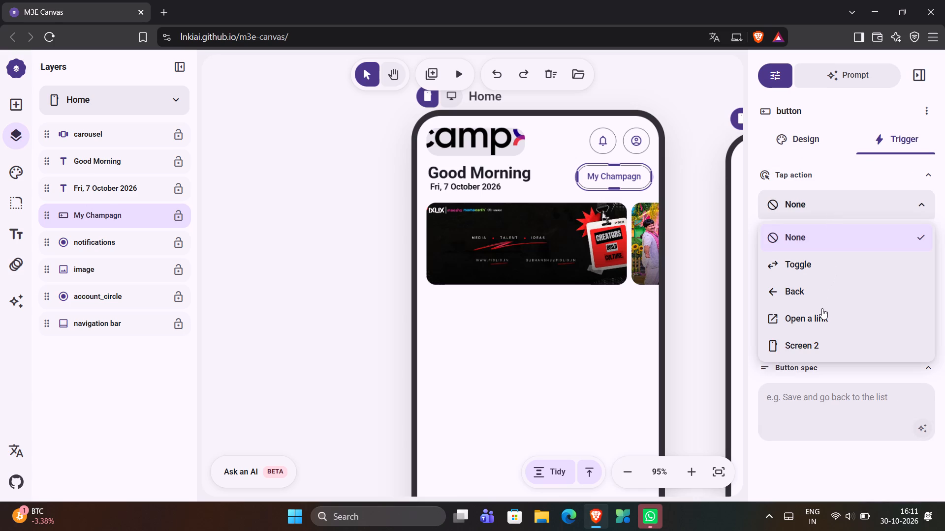
scroll(822, 308, down, 1)
click(749, 227)
click(787, 205)
Set the tap action of the account icon button in the Home header to Screen 2.
click(633, 148)
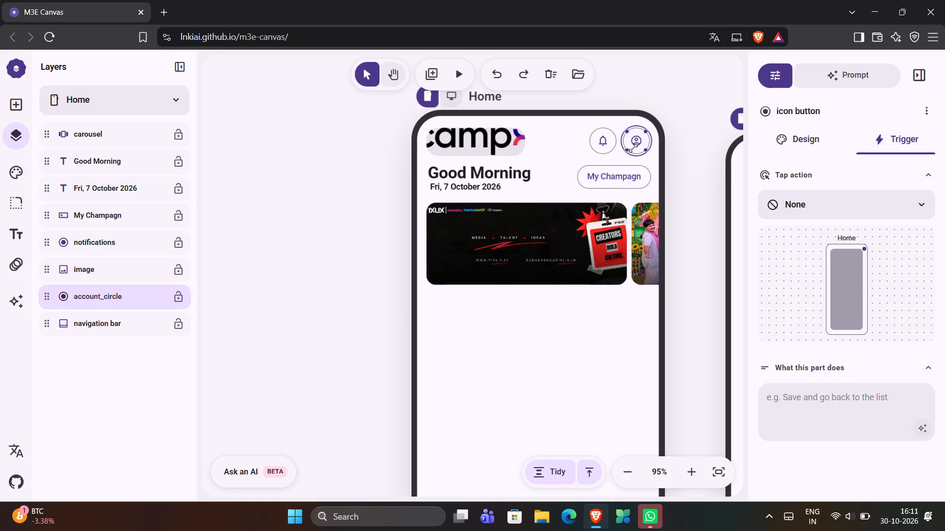
click(787, 195)
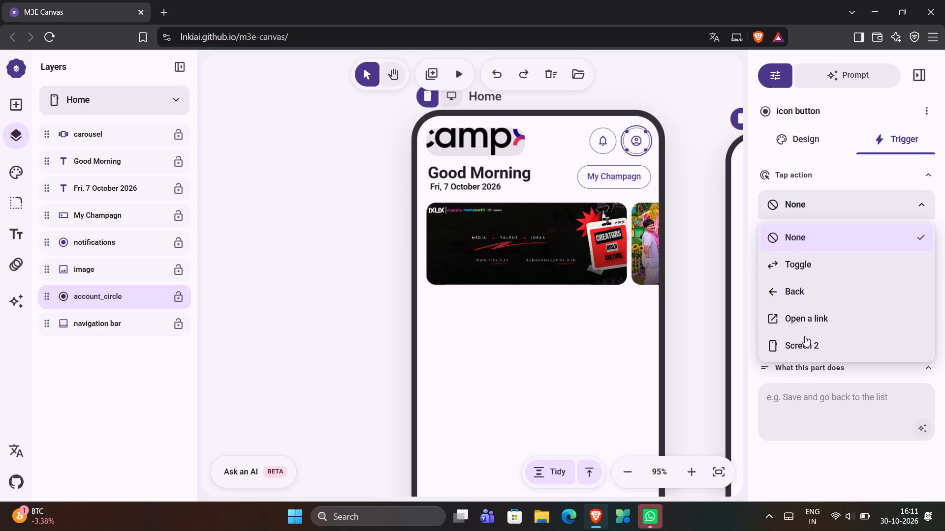
click(805, 346)
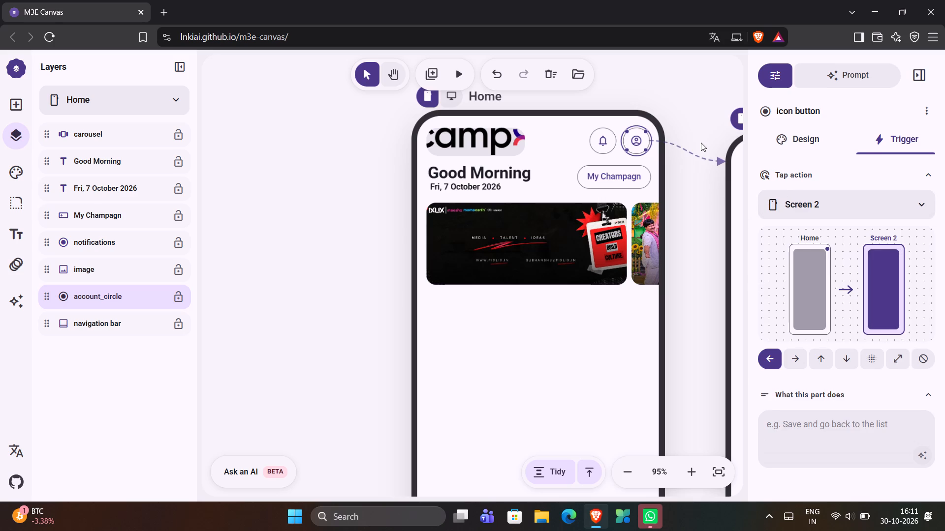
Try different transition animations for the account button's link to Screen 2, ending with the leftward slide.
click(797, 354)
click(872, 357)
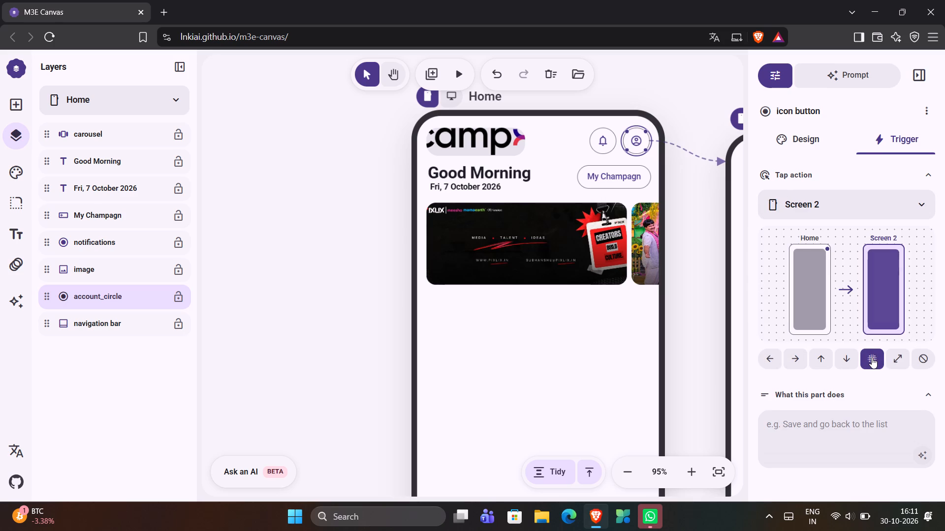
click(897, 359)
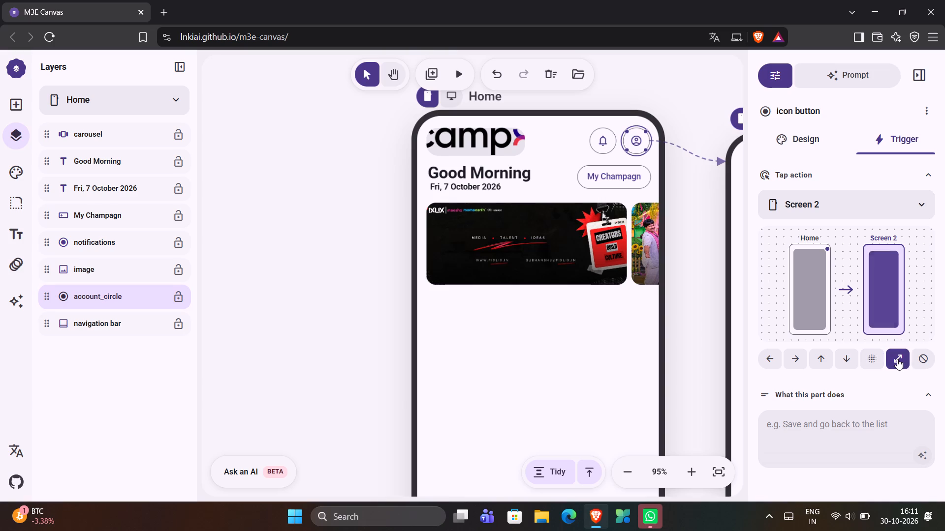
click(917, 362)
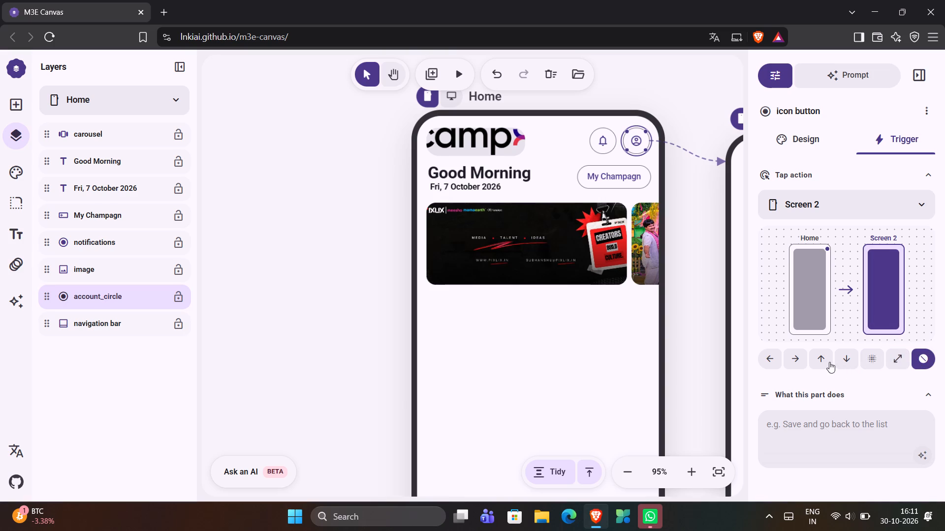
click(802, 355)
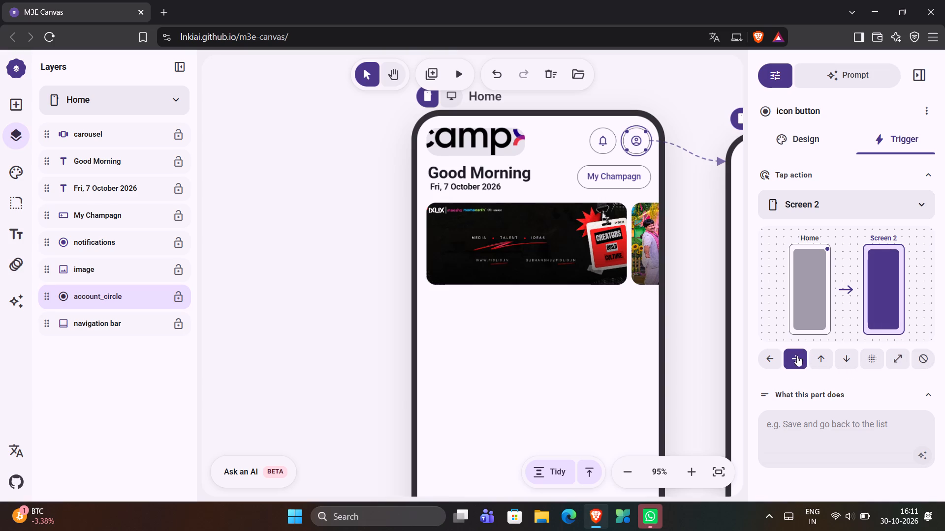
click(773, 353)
Preview the mockup, test the account icon button's link from Home to Screen 2, and close the preview.
click(714, 102)
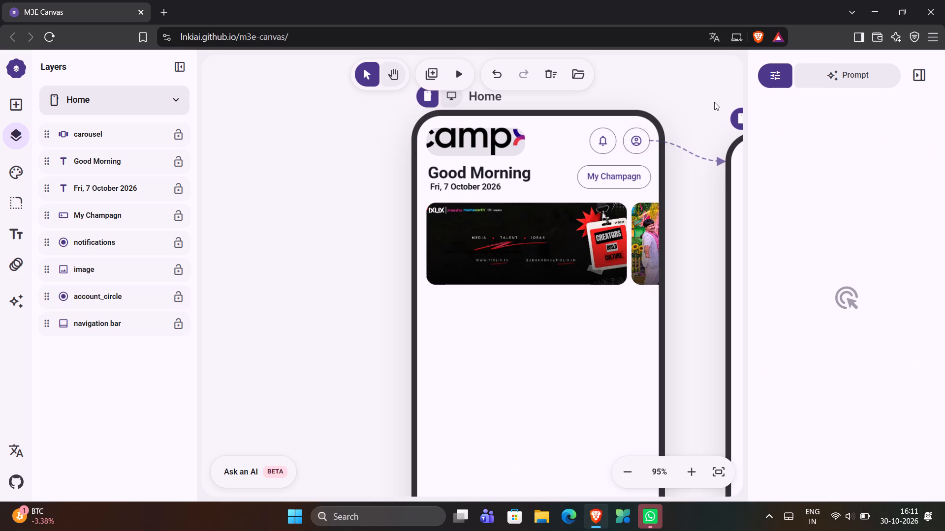
click(714, 102)
click(457, 72)
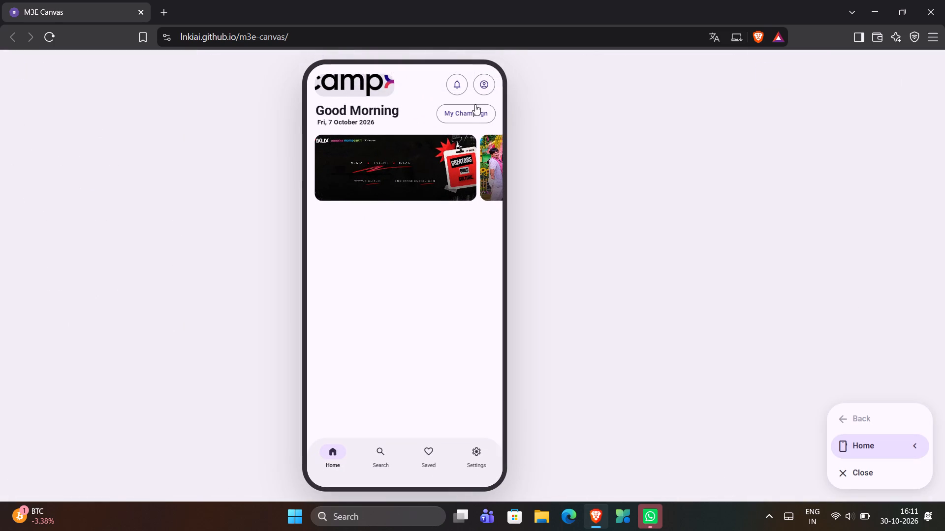
click(484, 84)
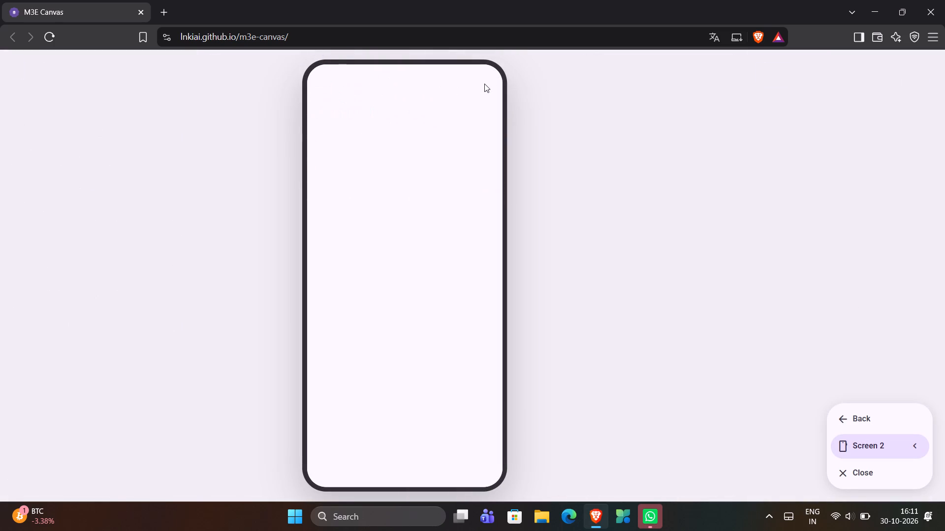
click(853, 476)
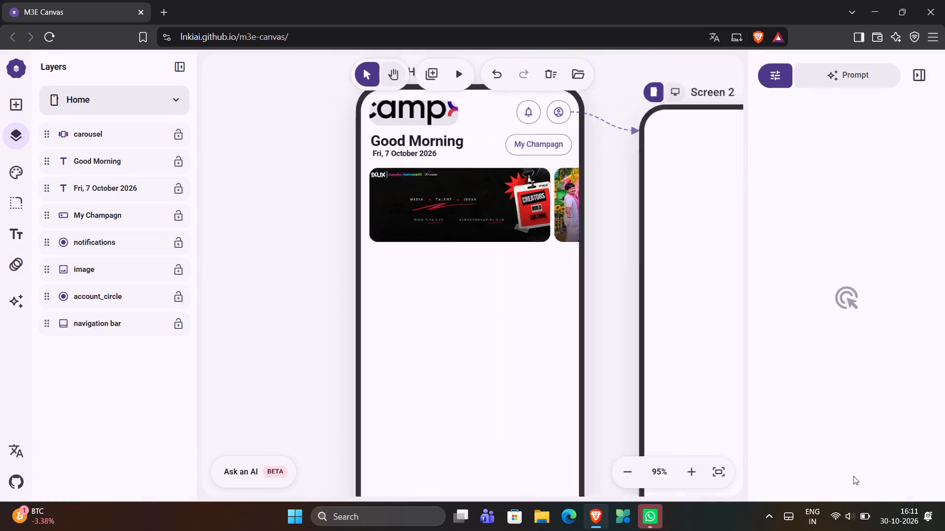
Examine the Screen 2 frame linked from the account icon button on the canvas.
click(695, 114)
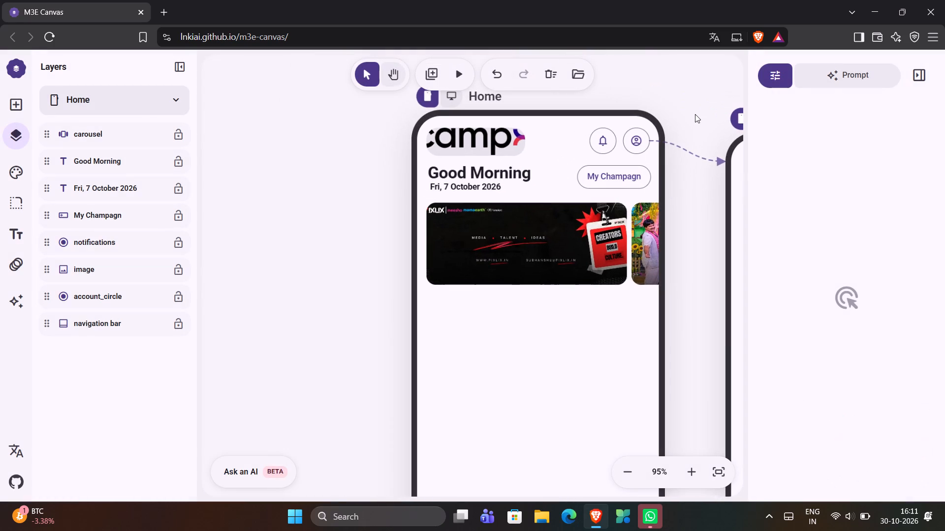
scroll(695, 114, left, 7)
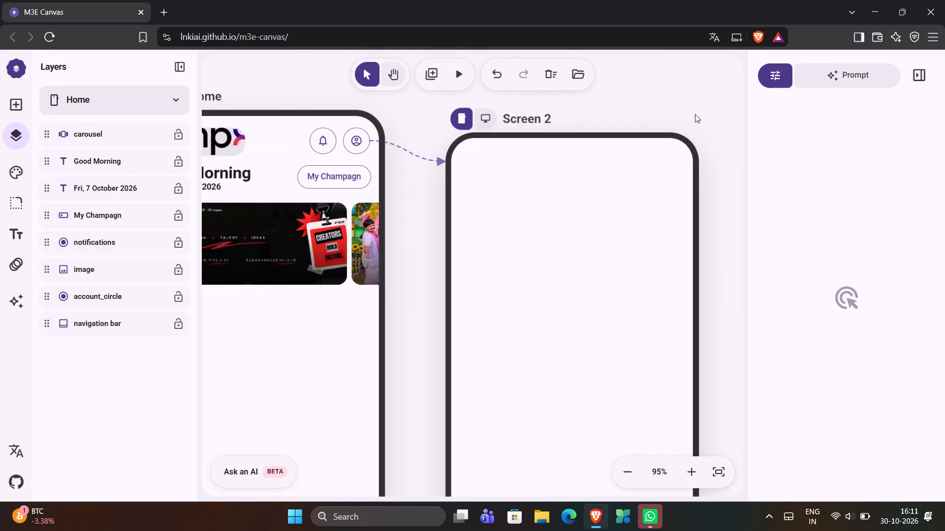
scroll(695, 114, left, 1)
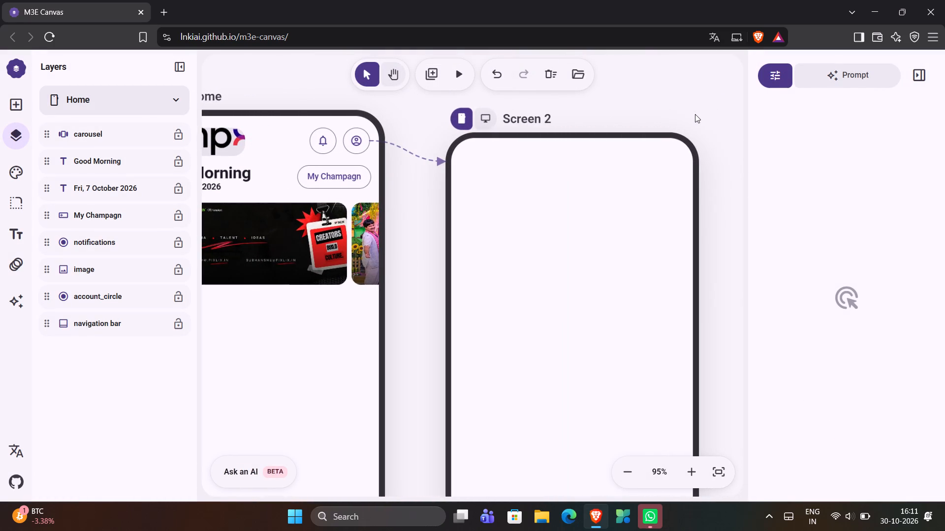
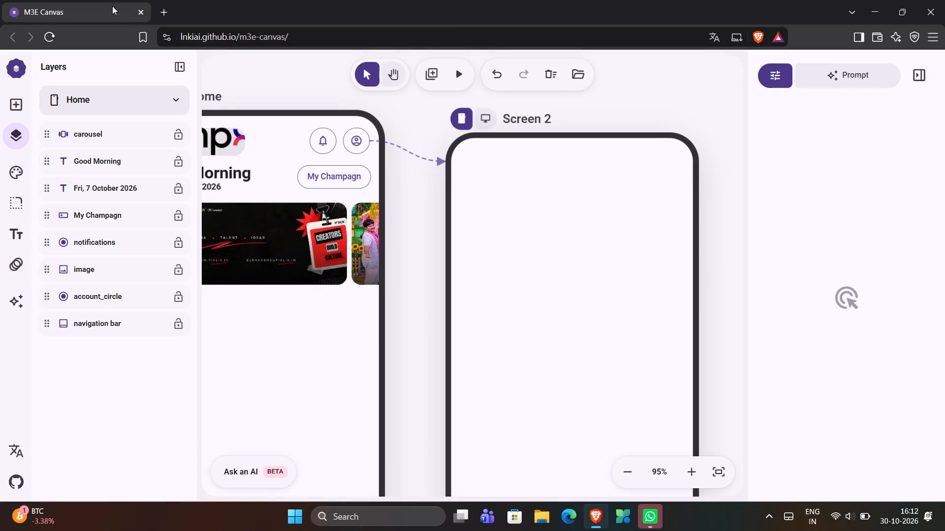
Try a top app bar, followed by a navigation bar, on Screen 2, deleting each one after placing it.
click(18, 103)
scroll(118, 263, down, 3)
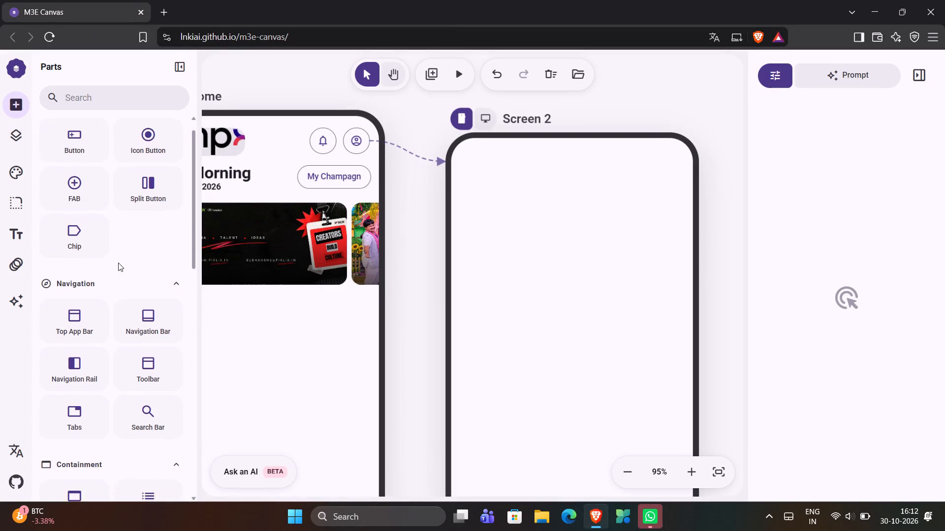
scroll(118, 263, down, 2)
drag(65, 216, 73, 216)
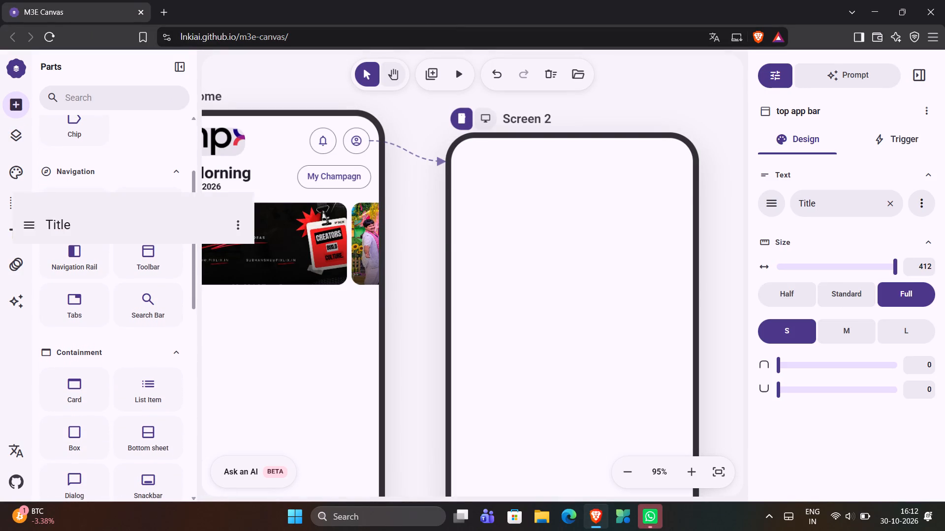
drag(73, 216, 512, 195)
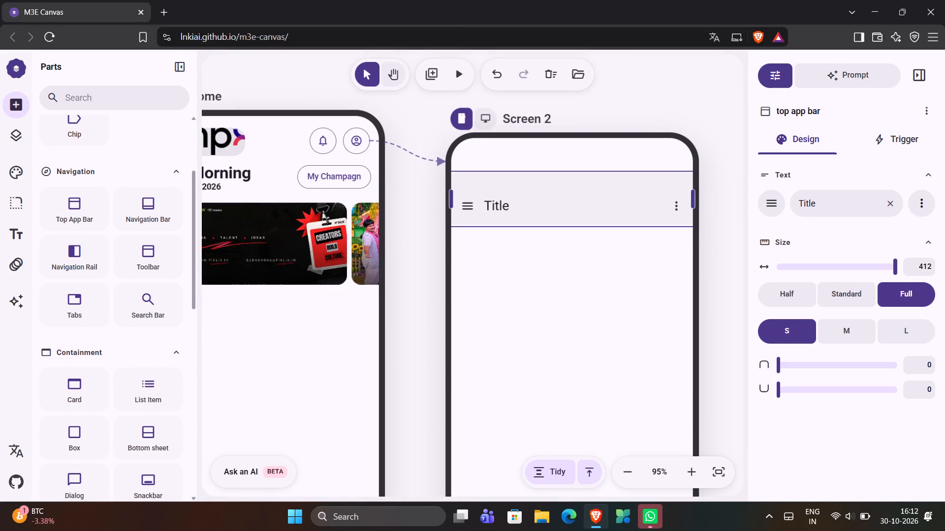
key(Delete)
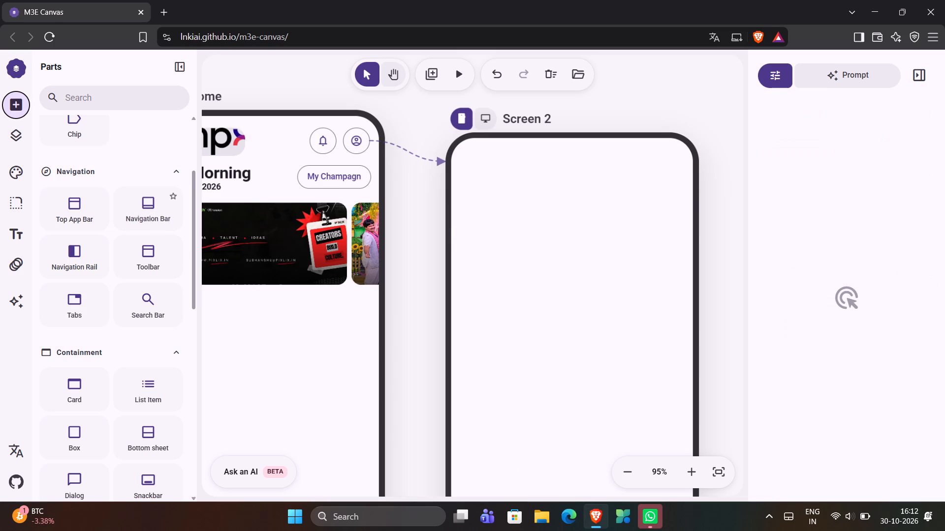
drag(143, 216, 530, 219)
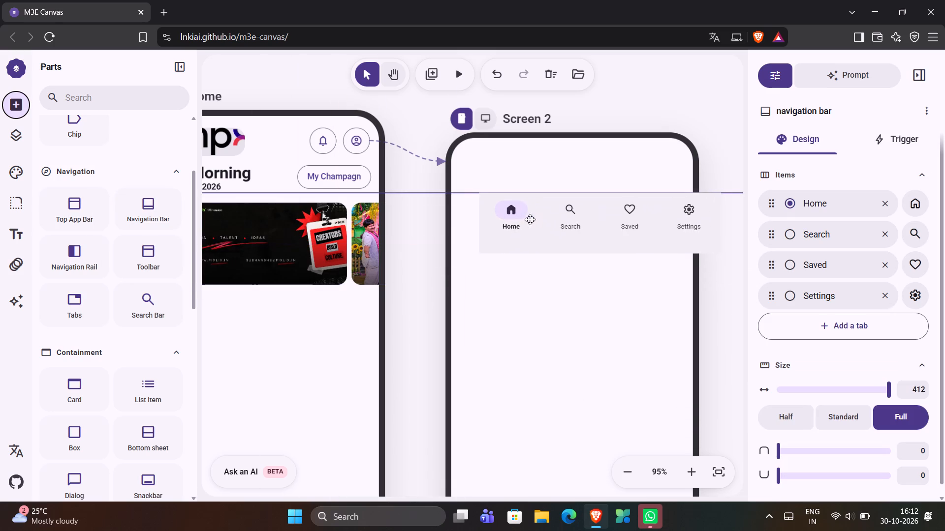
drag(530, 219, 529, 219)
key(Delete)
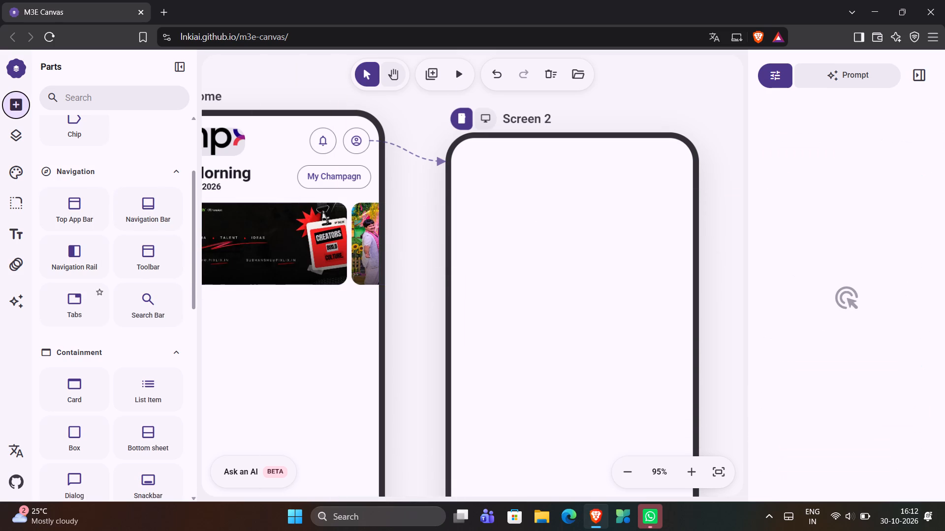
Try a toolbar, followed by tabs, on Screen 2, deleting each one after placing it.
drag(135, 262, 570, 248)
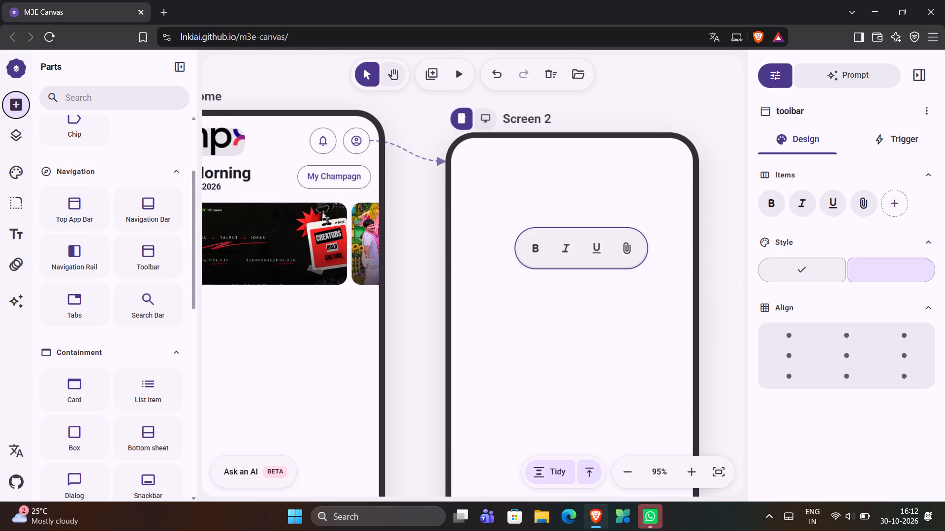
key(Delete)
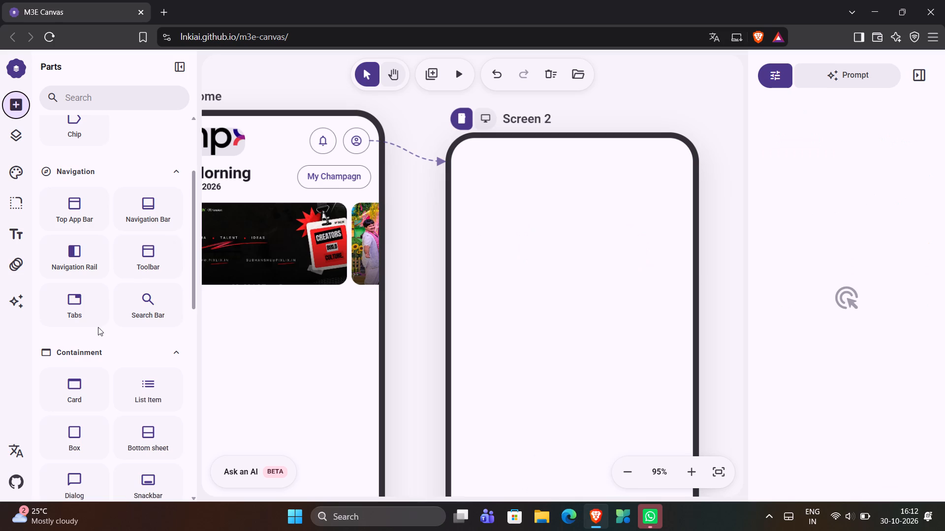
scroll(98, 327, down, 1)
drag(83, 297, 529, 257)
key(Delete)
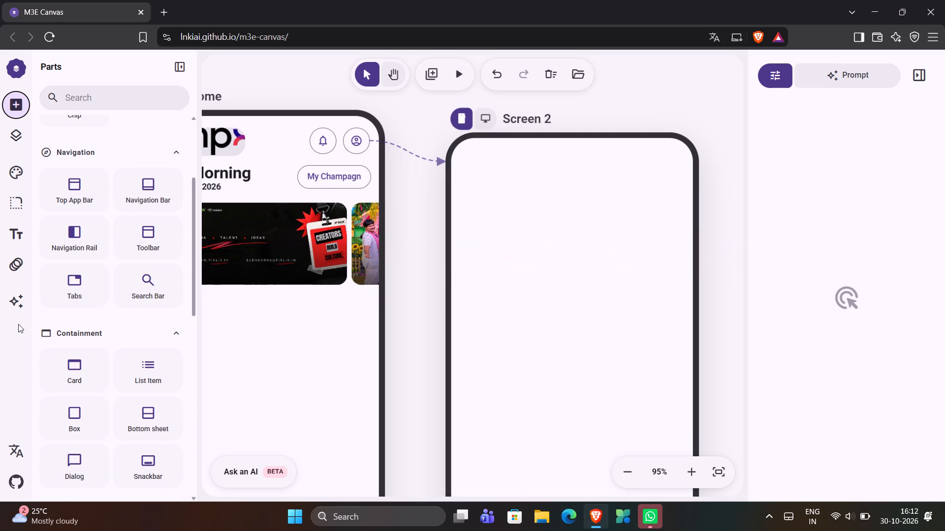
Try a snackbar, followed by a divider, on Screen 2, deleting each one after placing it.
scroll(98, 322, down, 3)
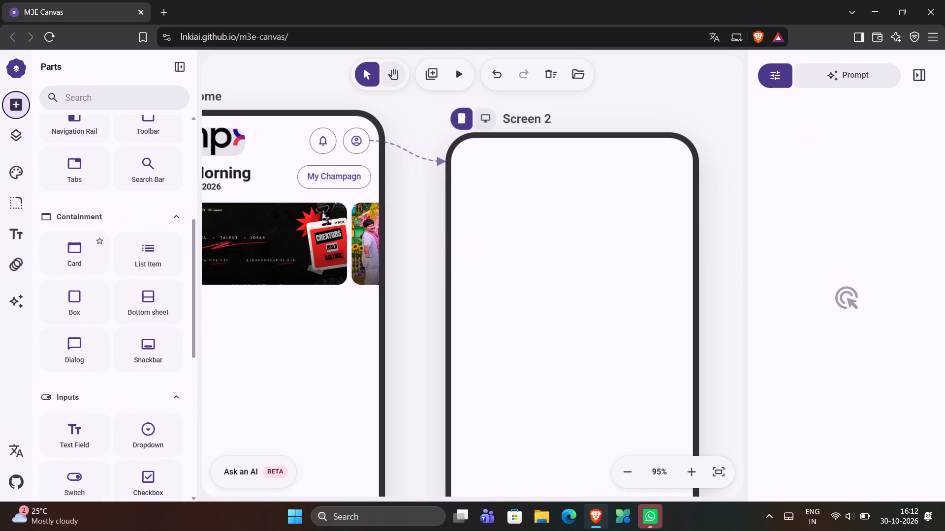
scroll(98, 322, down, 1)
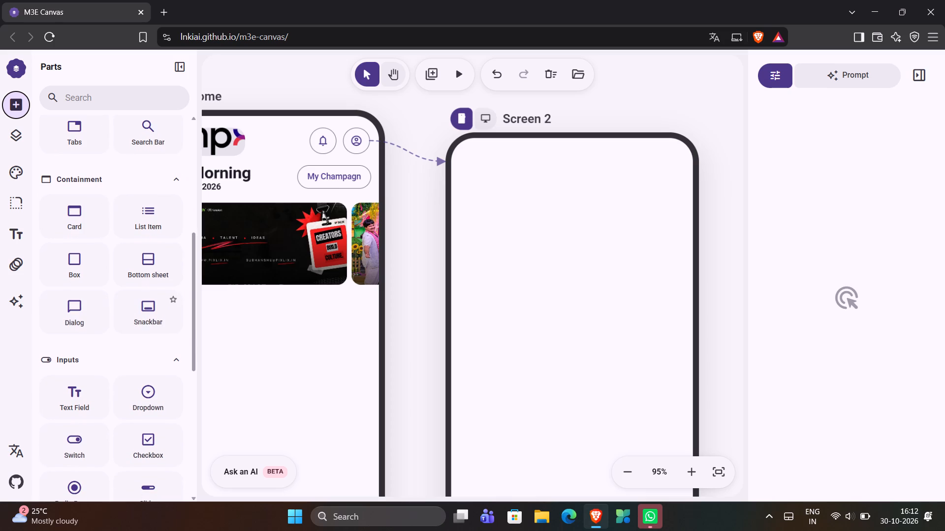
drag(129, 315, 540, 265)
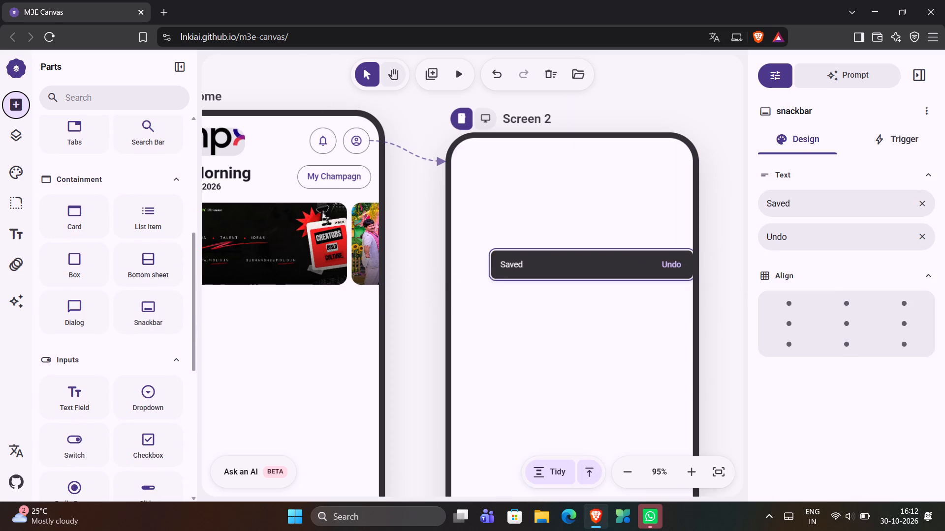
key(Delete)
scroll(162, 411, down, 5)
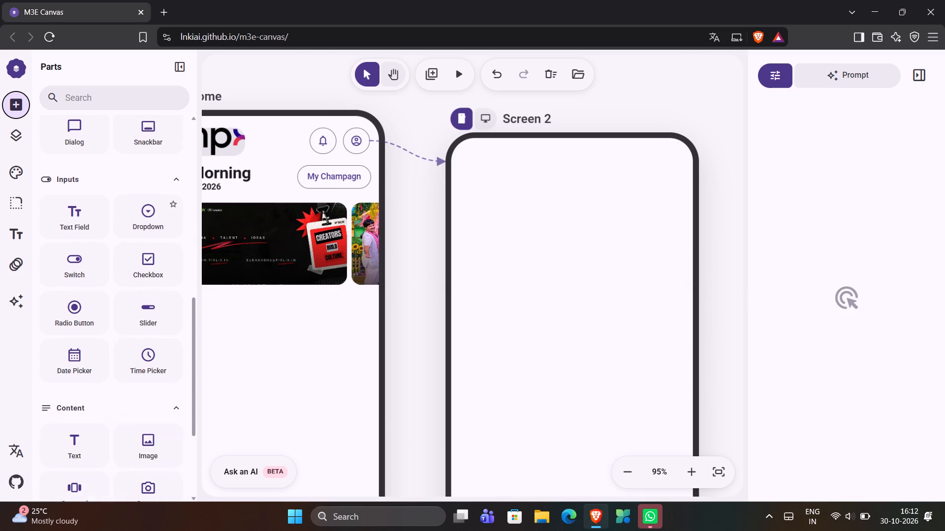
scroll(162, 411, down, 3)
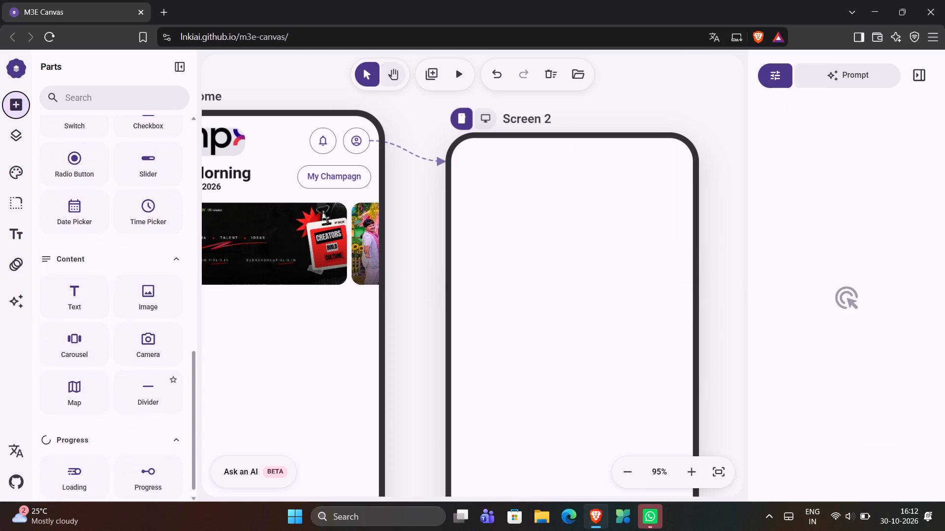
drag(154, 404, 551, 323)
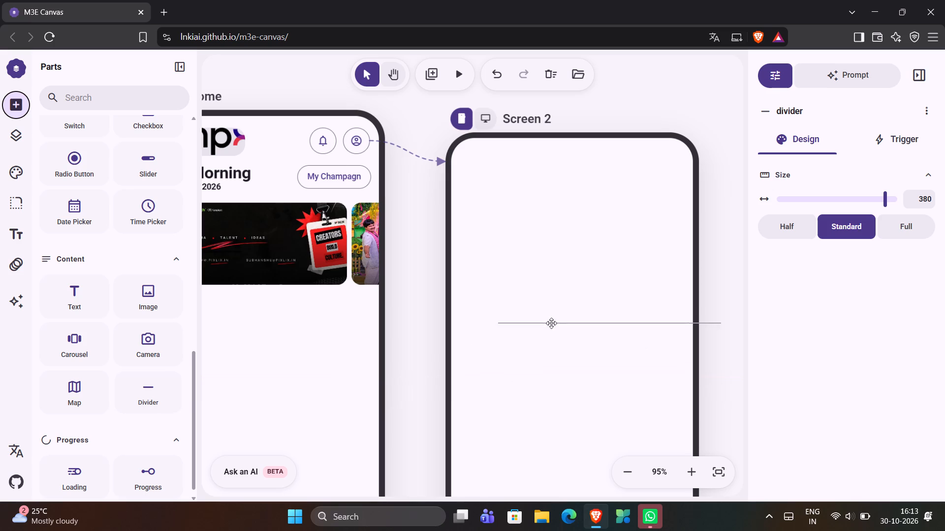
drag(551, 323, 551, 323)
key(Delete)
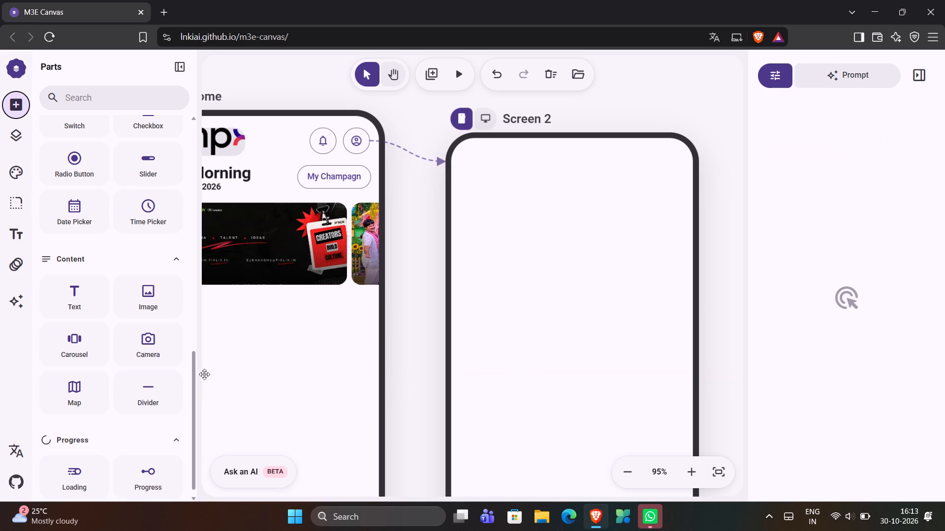
Add a Loading indicator from the Progress parts to the empty Screen 2 frame.
scroll(94, 408, down, 2)
drag(66, 468, 424, 362)
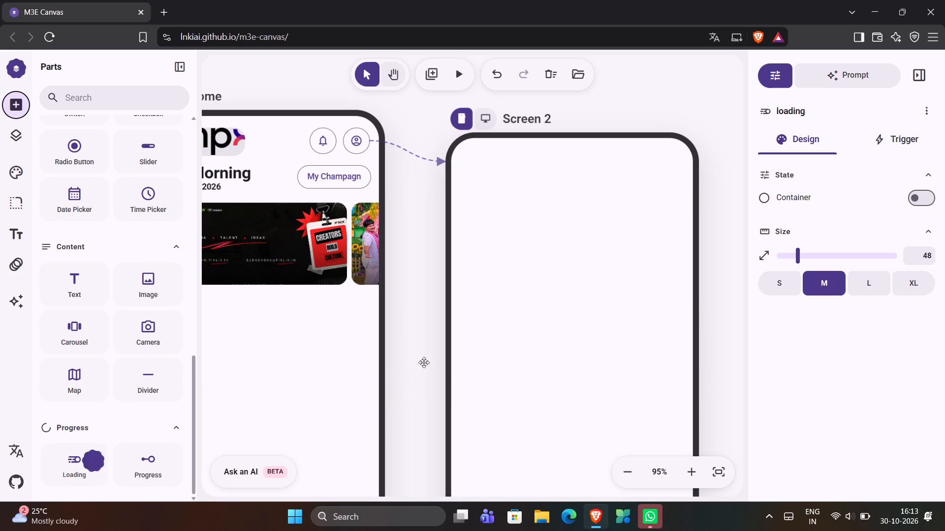
drag(424, 362, 537, 316)
drag(537, 316, 556, 333)
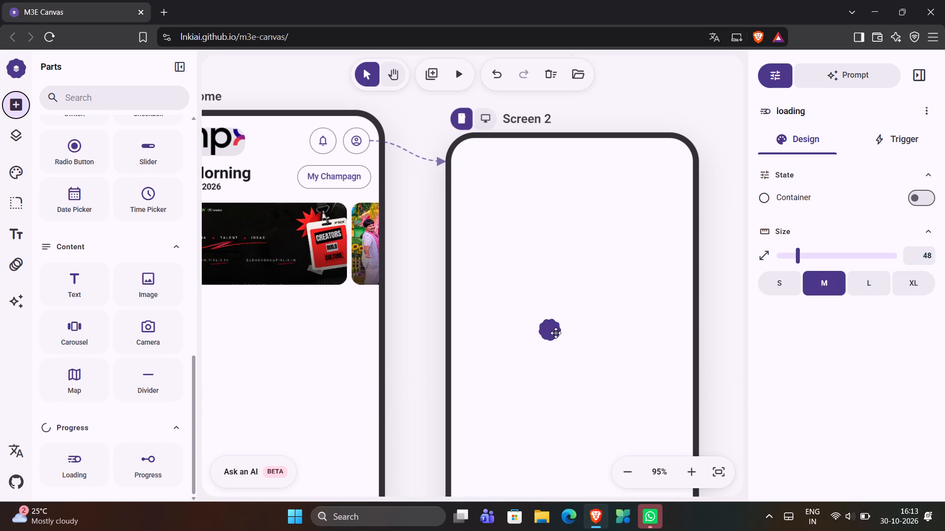
drag(556, 333, 569, 381)
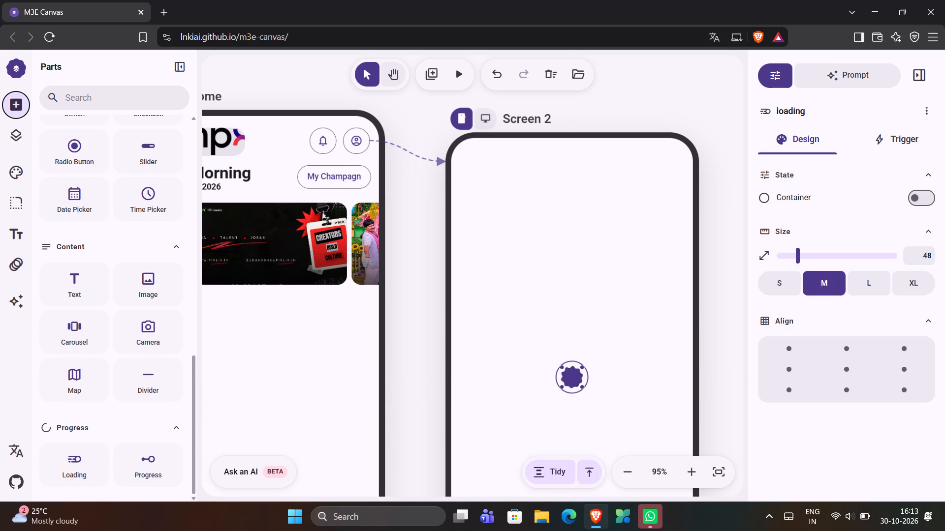
Centre the loading indicator horizontally and vertically within Screen 2 using the alignment guides.
click(610, 319)
scroll(610, 319, down, 4)
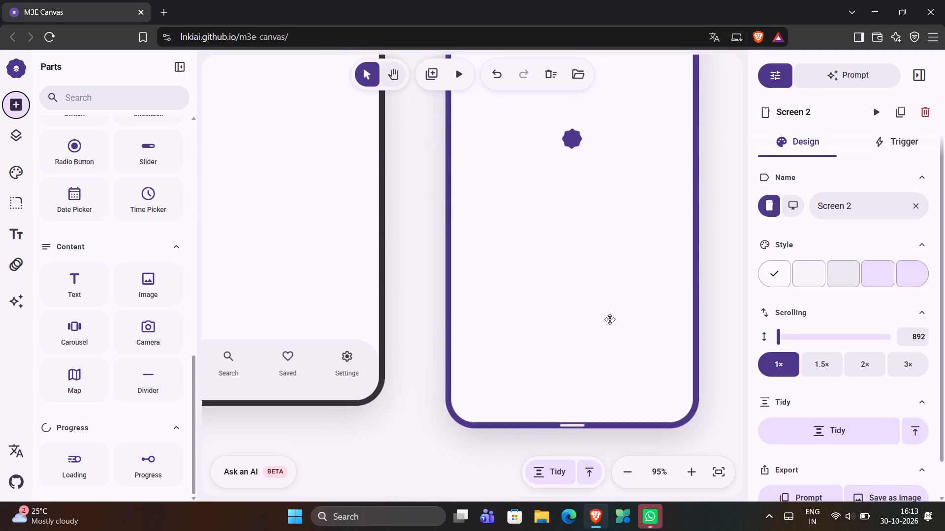
scroll(610, 319, up, 2)
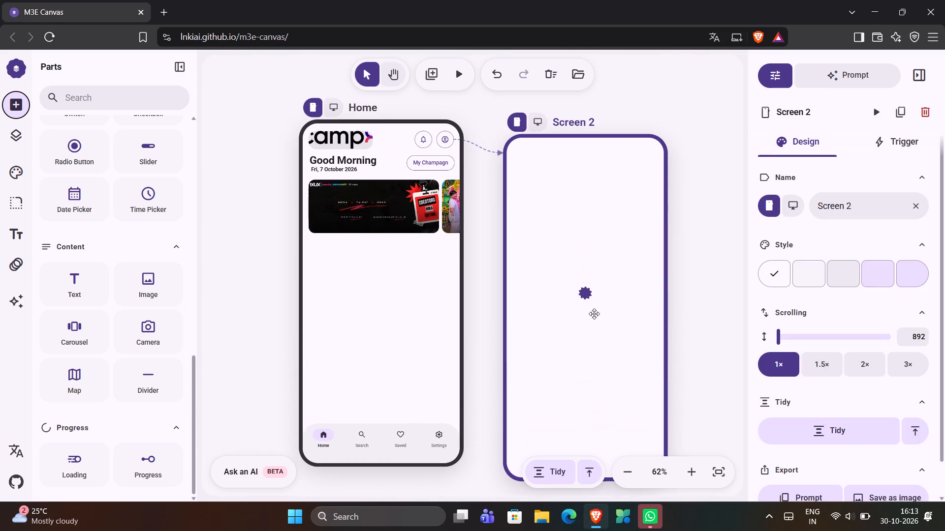
click(587, 296)
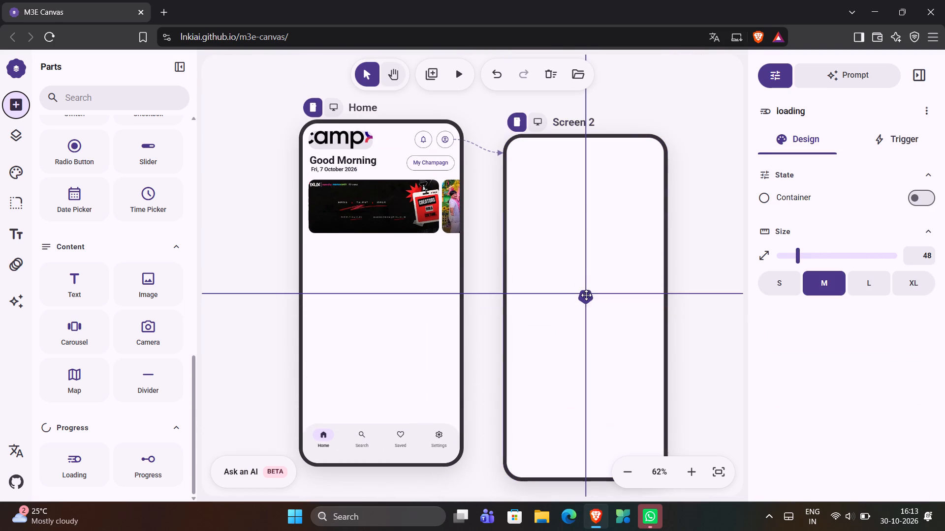
scroll(586, 295, down, 1)
click(693, 246)
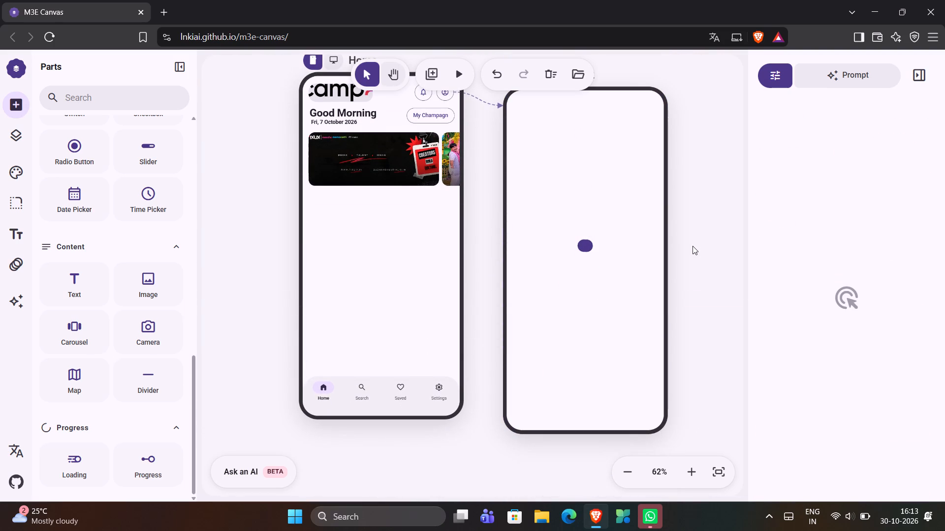
scroll(563, 316, up, 1)
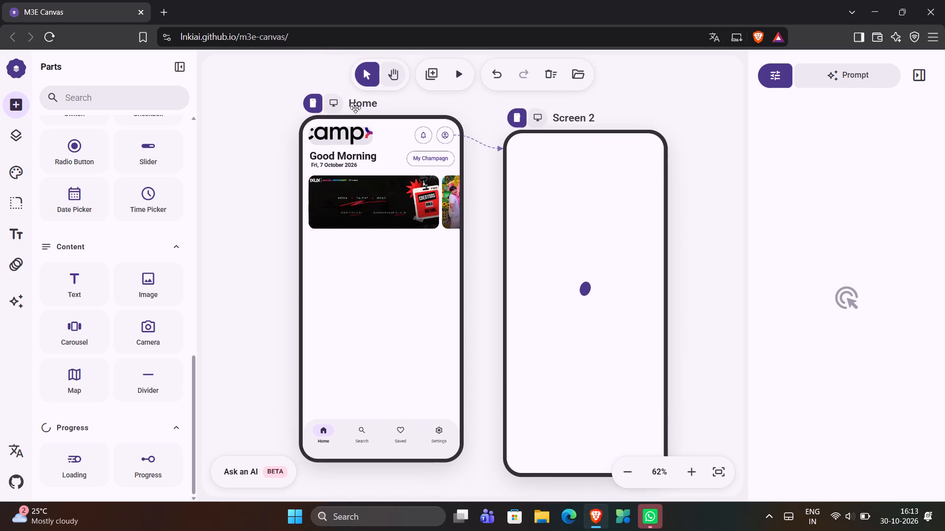
click(355, 108)
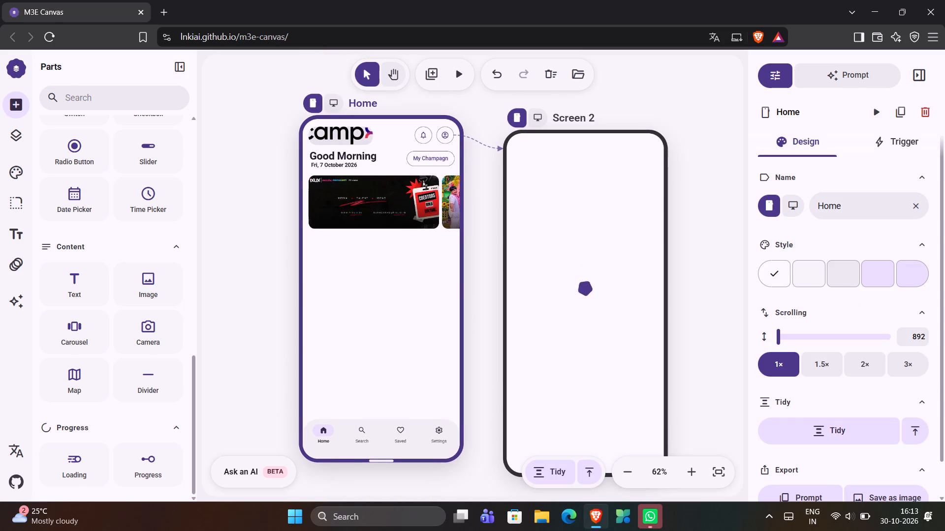
click(589, 295)
click(630, 282)
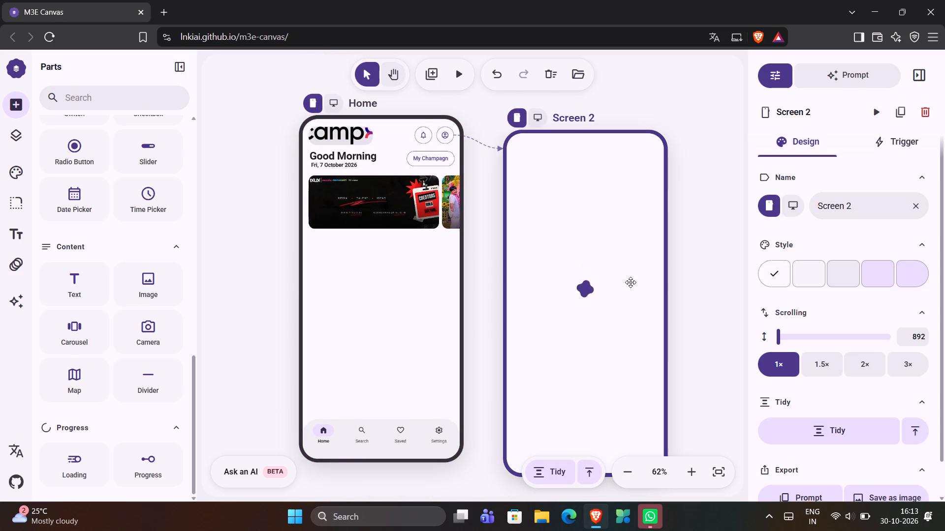
drag(590, 293, 591, 313)
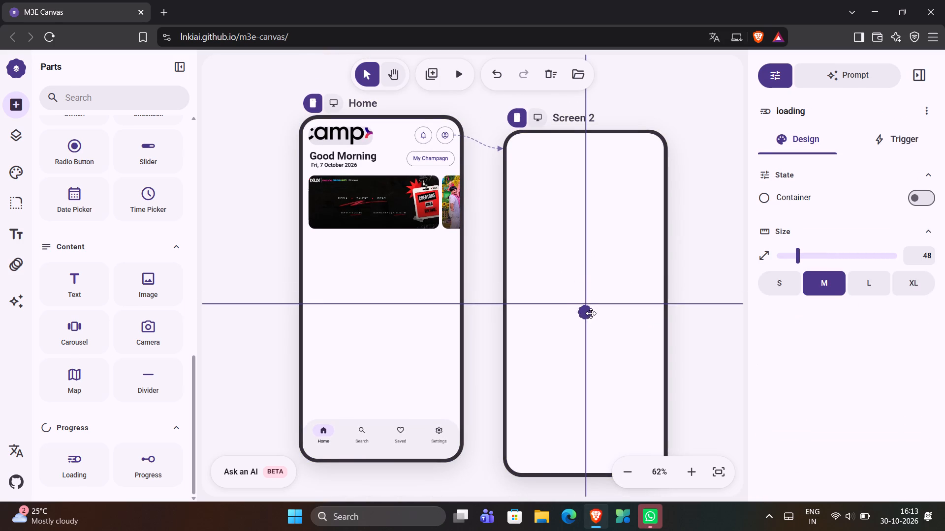
drag(591, 313, 592, 330)
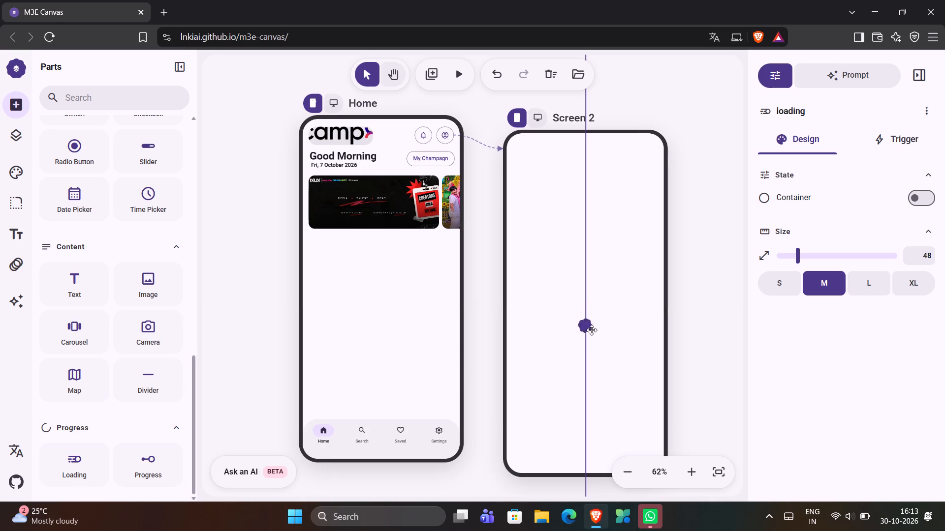
drag(592, 330, 592, 307)
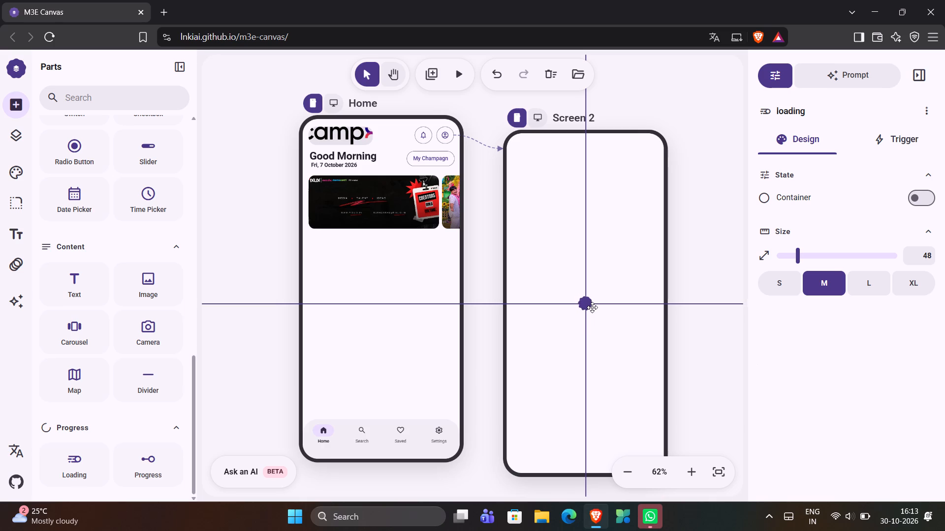
drag(592, 307, 593, 307)
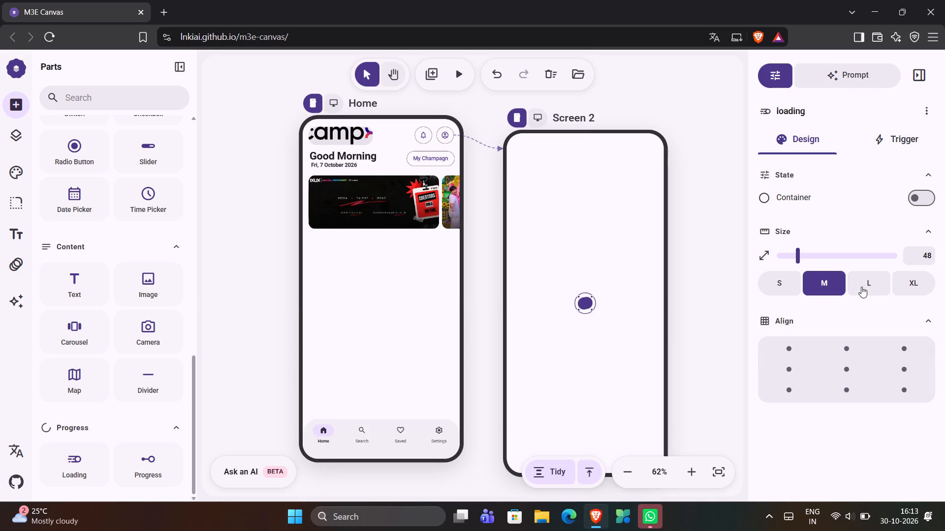
Try the larger sizes and the container on the loading indicator, leaving it at size L without a container.
click(861, 287)
click(917, 278)
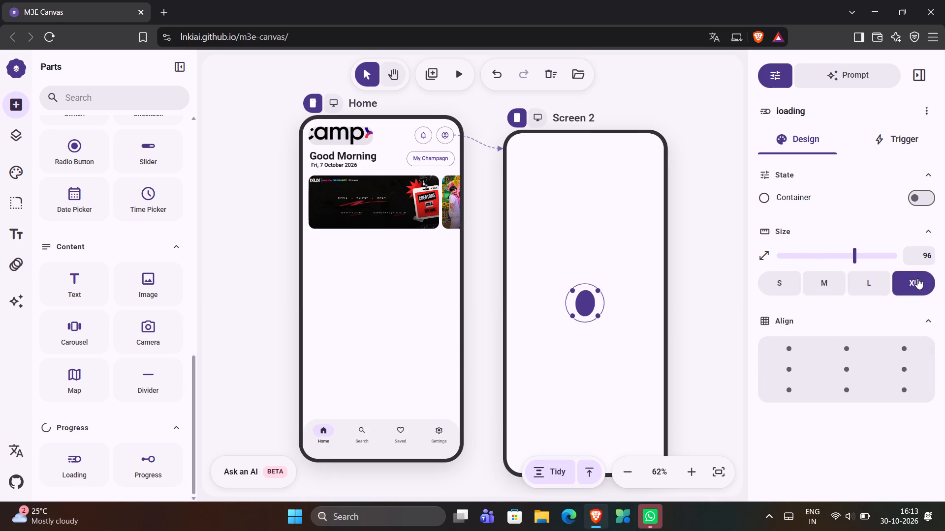
click(867, 278)
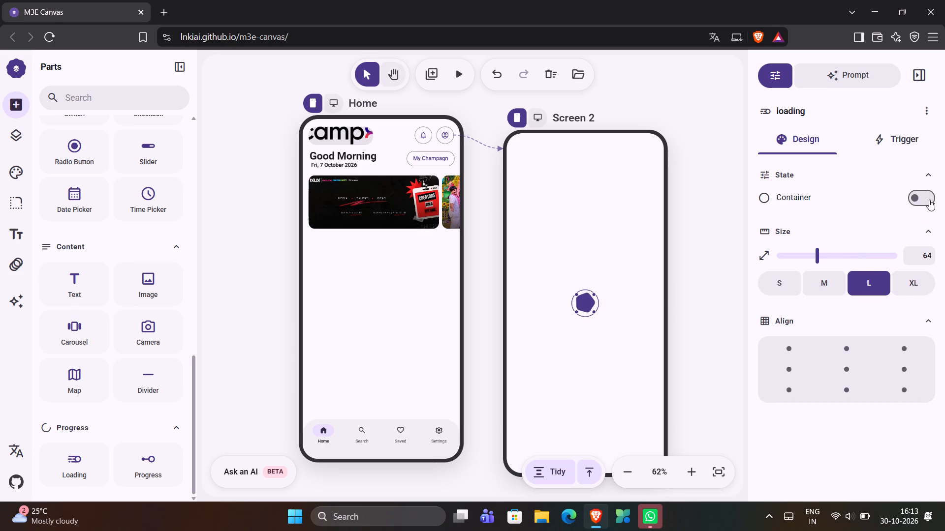
click(916, 195)
click(916, 195)
click(720, 251)
click(720, 251)
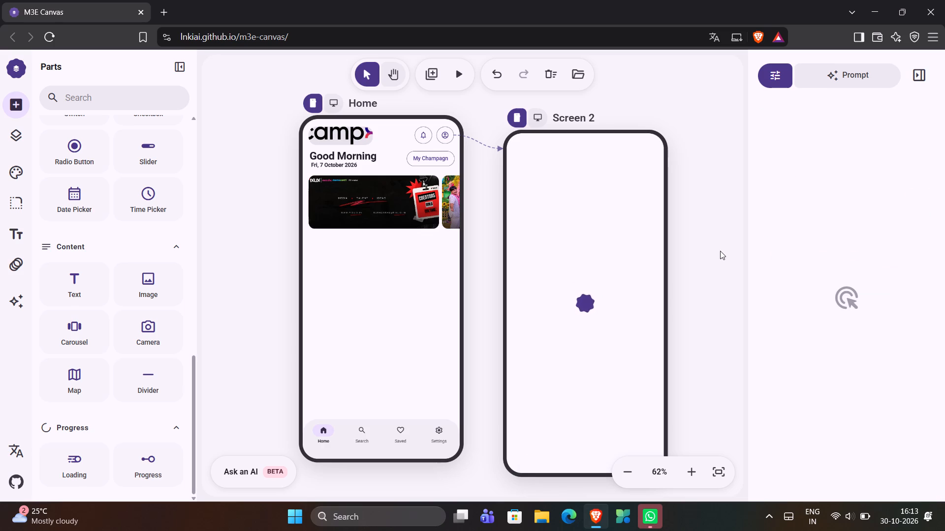
Collapse the properties area to widen the canvas.
click(925, 77)
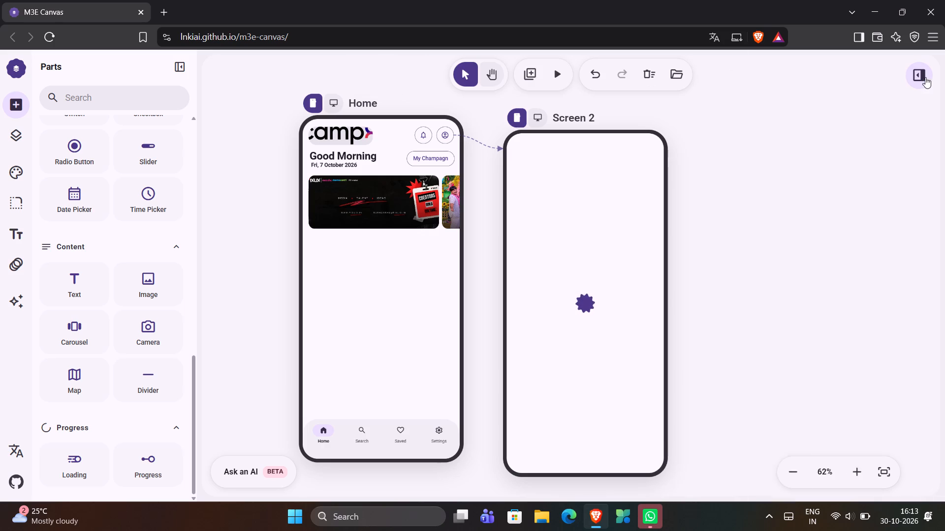
Preview the prototype from Home, test the profile icon's link to Screen 2, and close the preview.
click(563, 79)
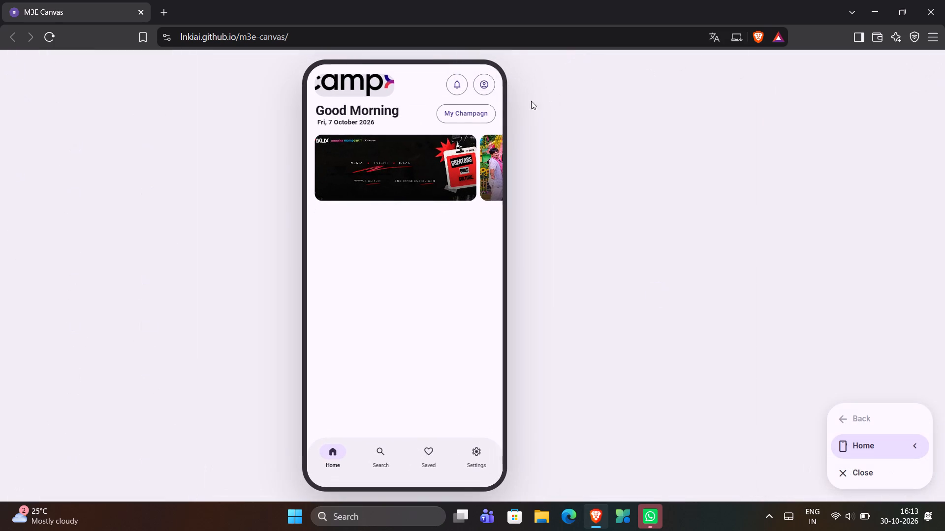
click(488, 88)
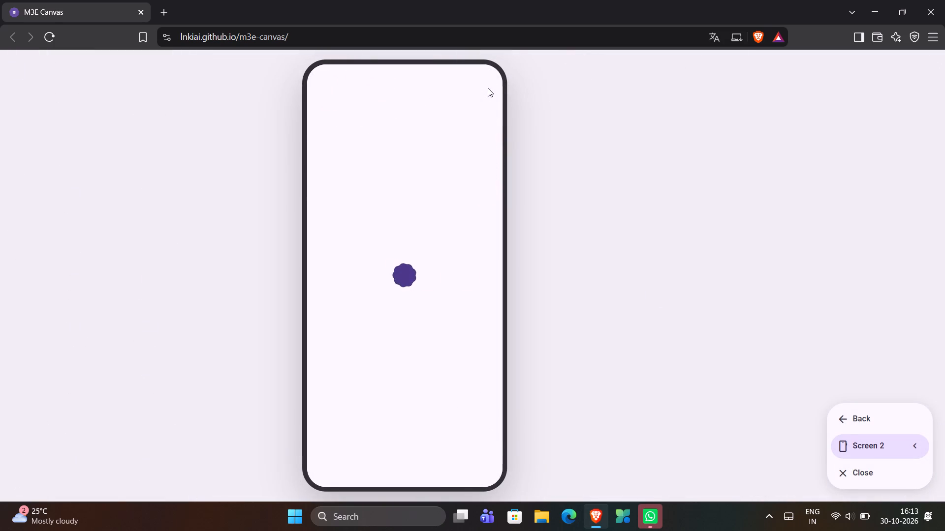
click(870, 472)
Move the Screen 2 frame to the left of the Home frame, with their top edges aligned and a small gap between them.
click(675, 128)
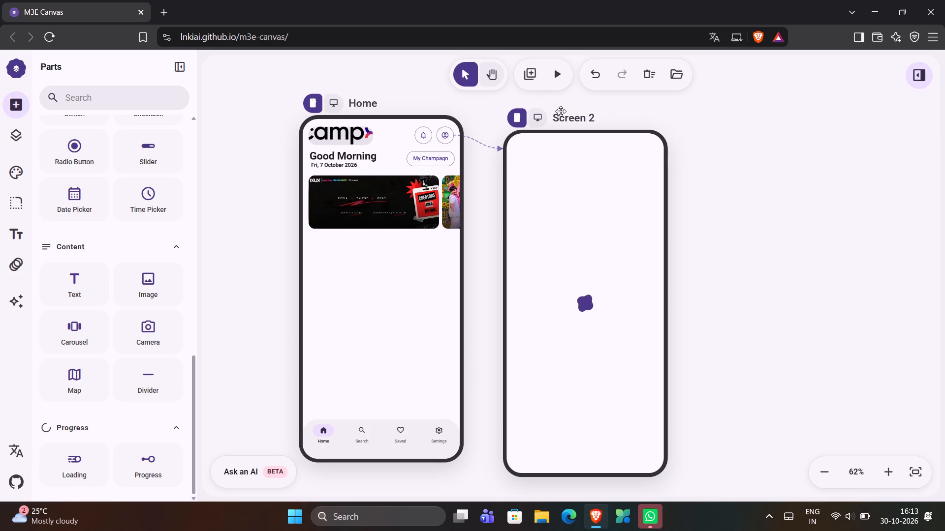
click(578, 121)
drag(578, 121, 404, 113)
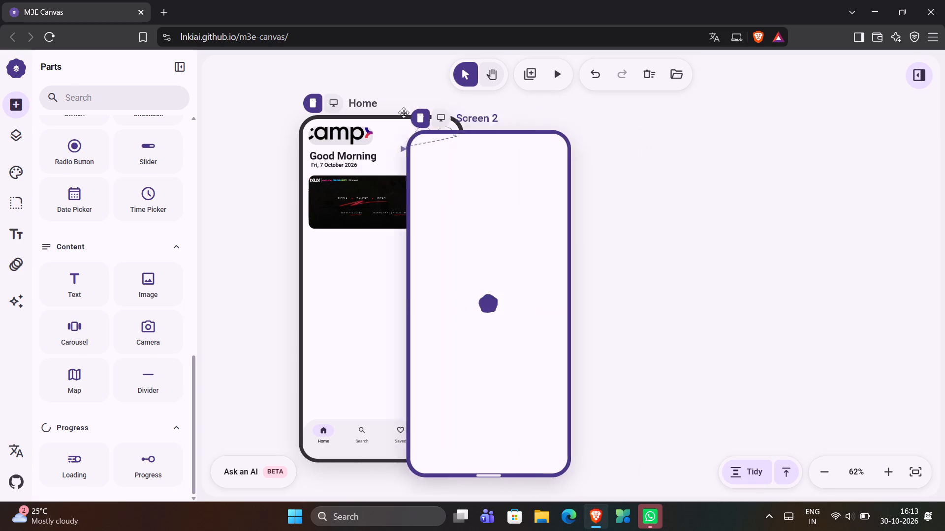
drag(404, 113, 270, 106)
drag(270, 106, 353, 124)
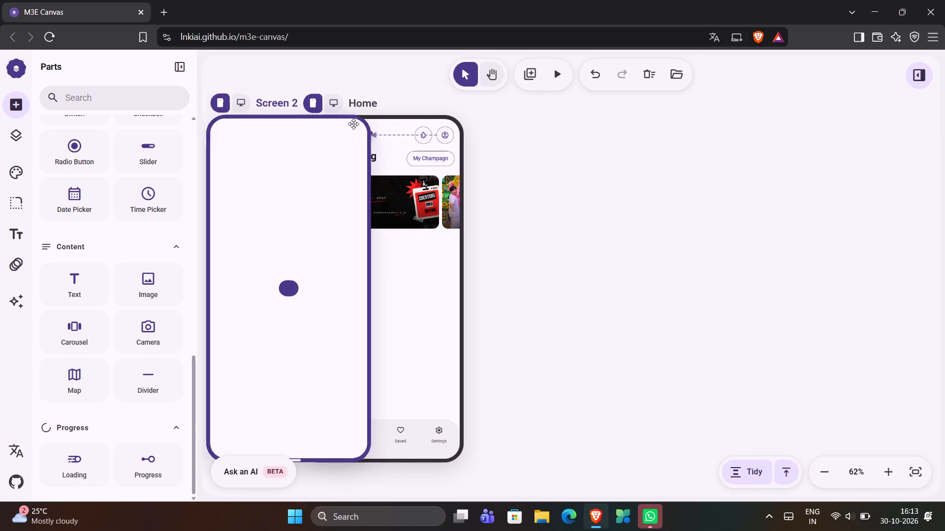
drag(353, 124, 191, 88)
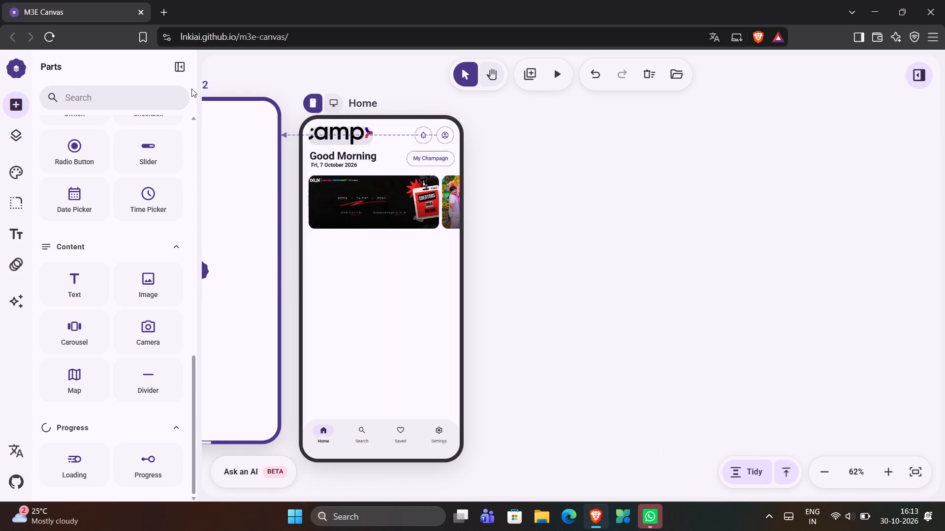
scroll(501, 169, right, 3)
drag(389, 89, 390, 107)
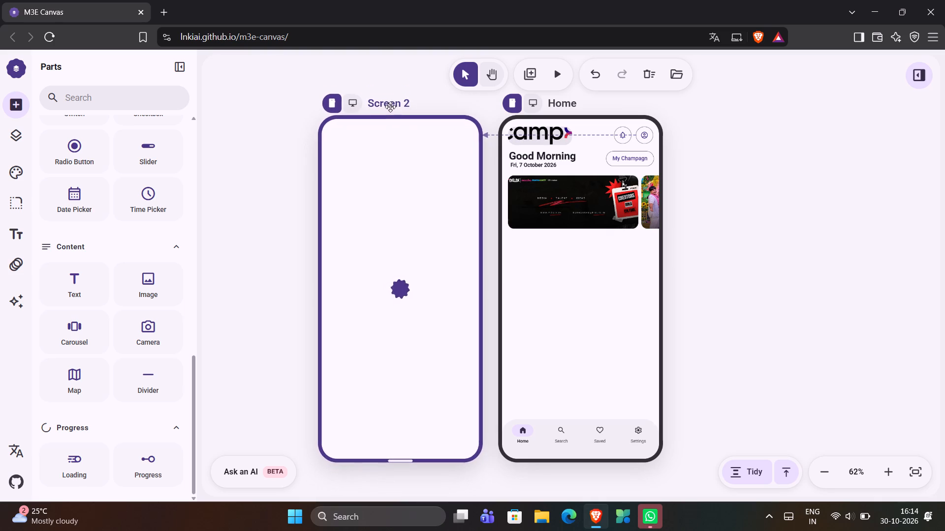
drag(390, 107, 387, 107)
click(383, 204)
click(799, 225)
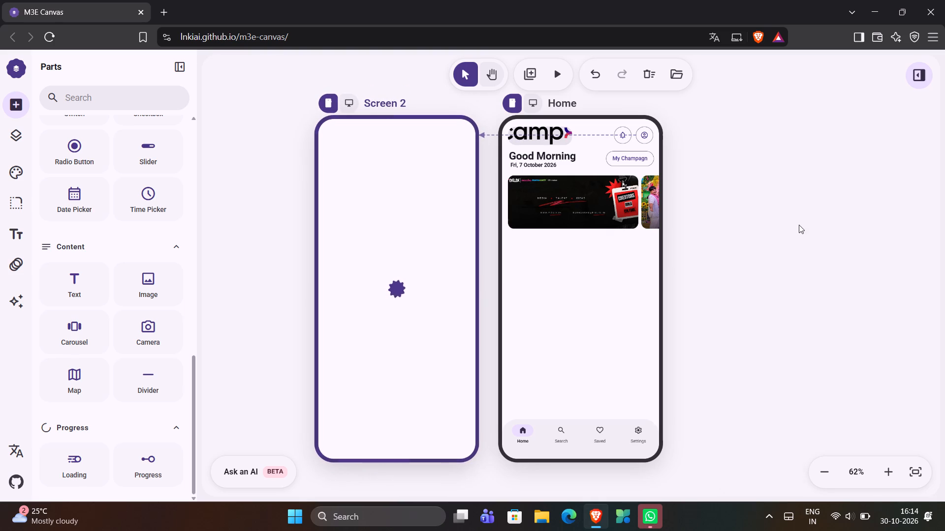
Set the tap action of the profile icon button in the Home header to None.
click(647, 137)
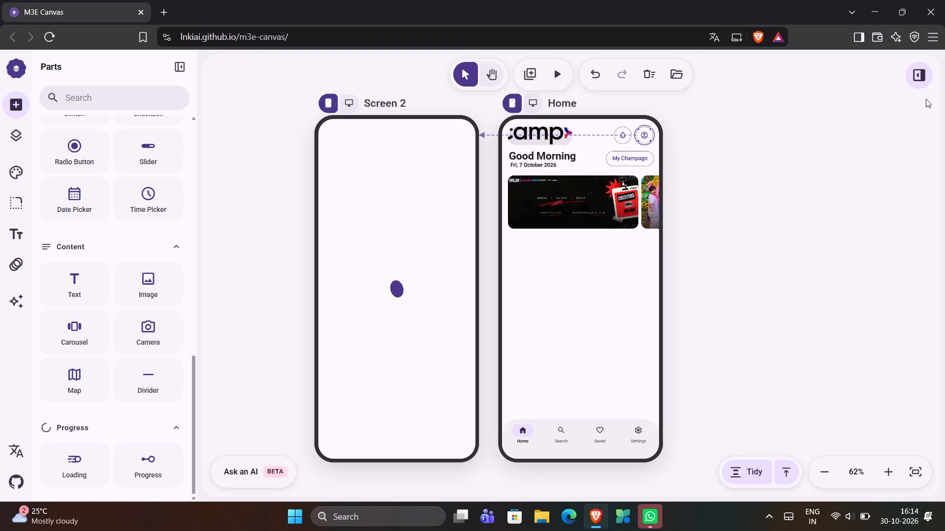
click(918, 77)
click(913, 151)
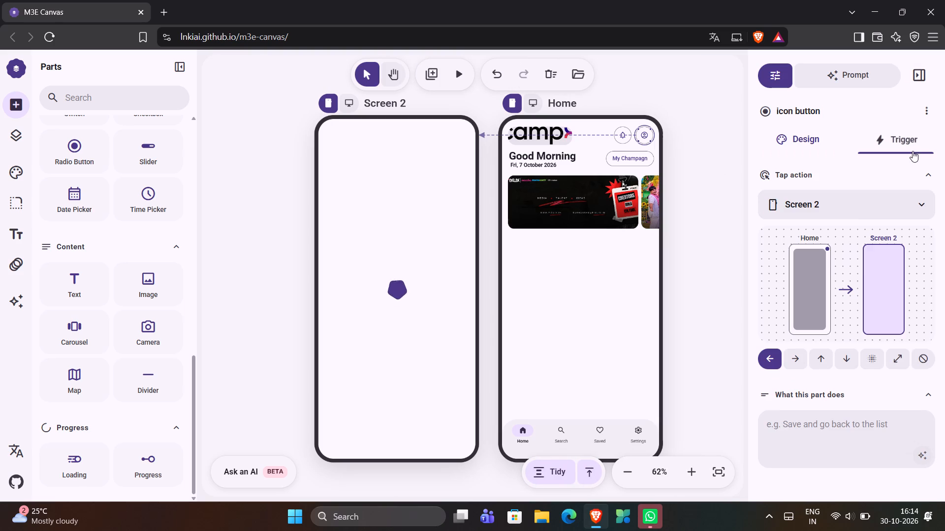
click(848, 206)
click(810, 240)
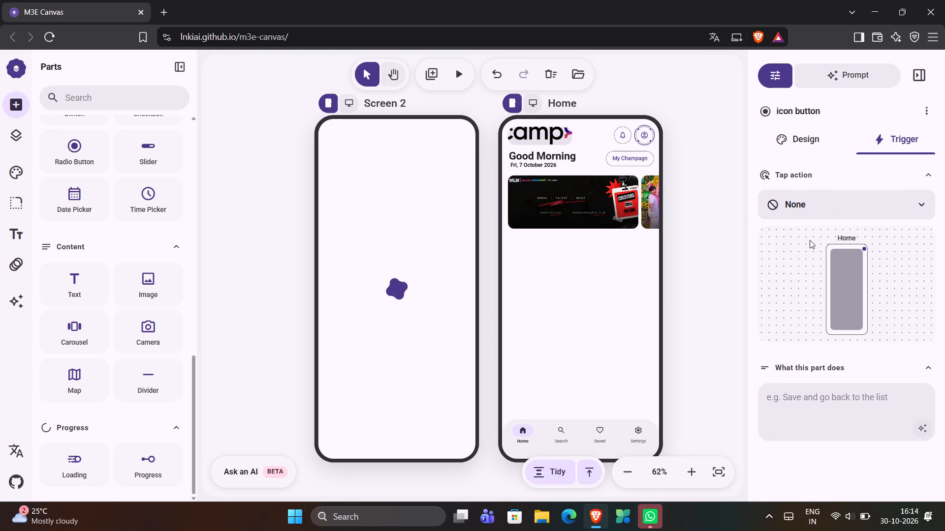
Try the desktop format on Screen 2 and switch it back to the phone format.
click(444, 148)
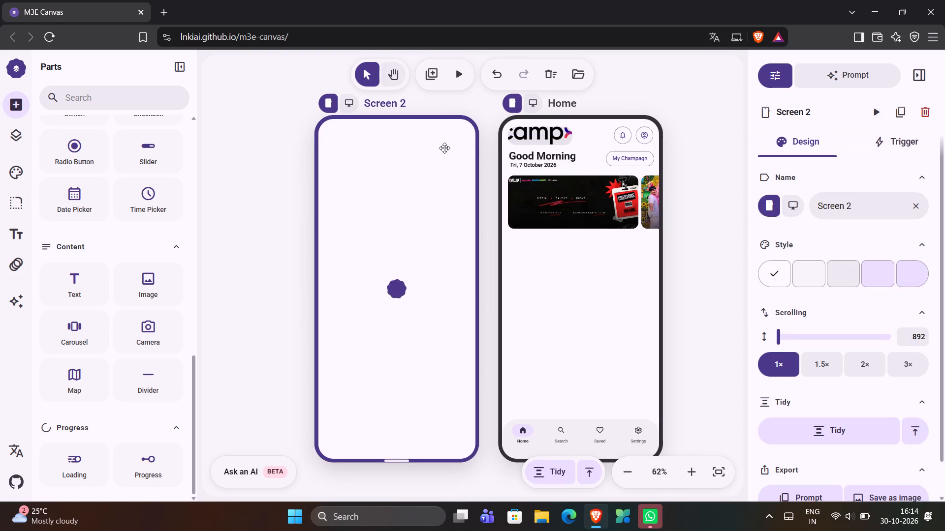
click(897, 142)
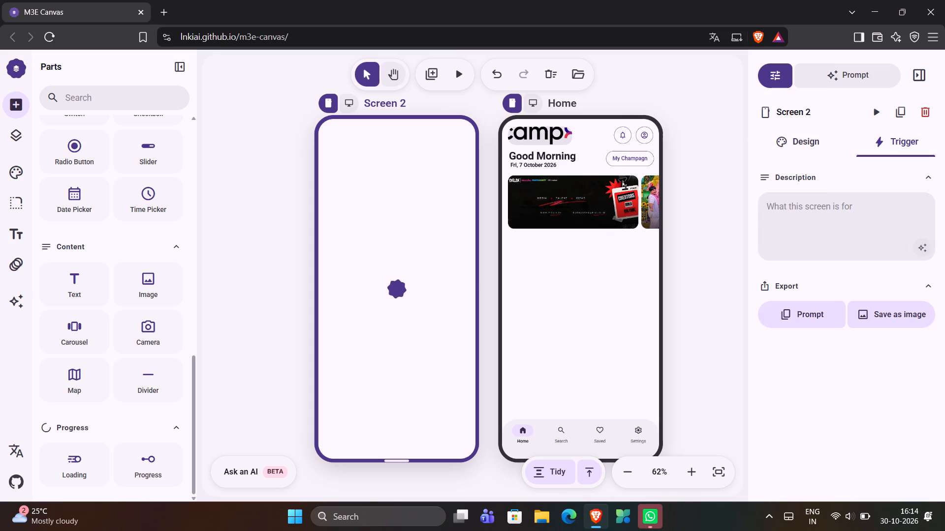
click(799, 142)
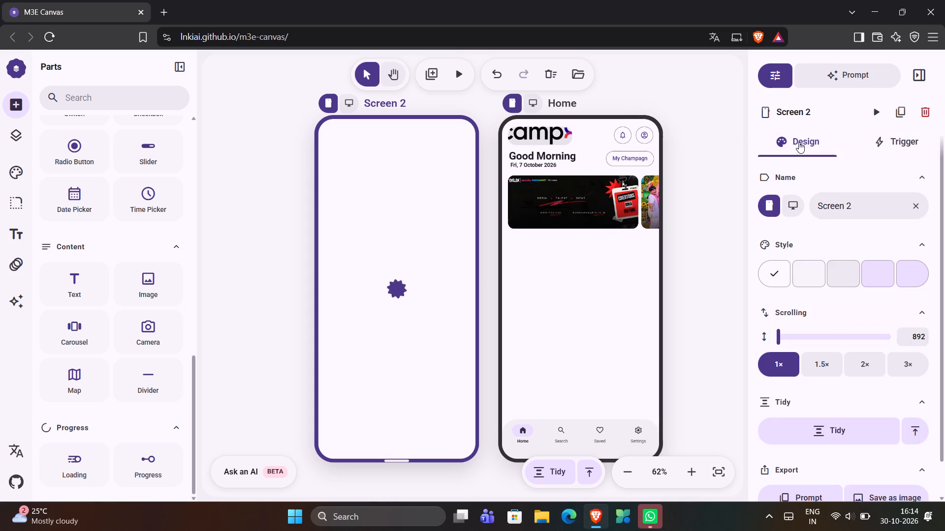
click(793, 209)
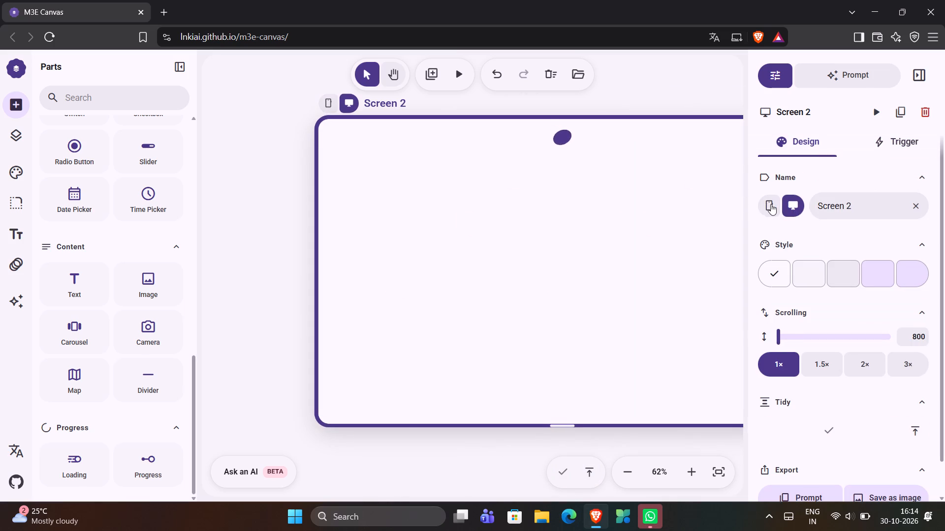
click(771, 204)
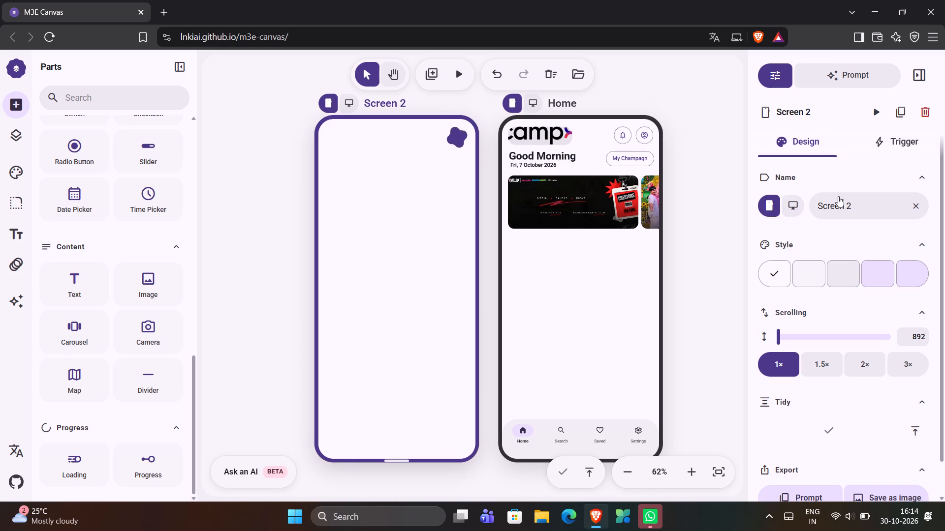
Rename Screen 2 as Screen 1.
click(864, 204)
key(BackSpace)
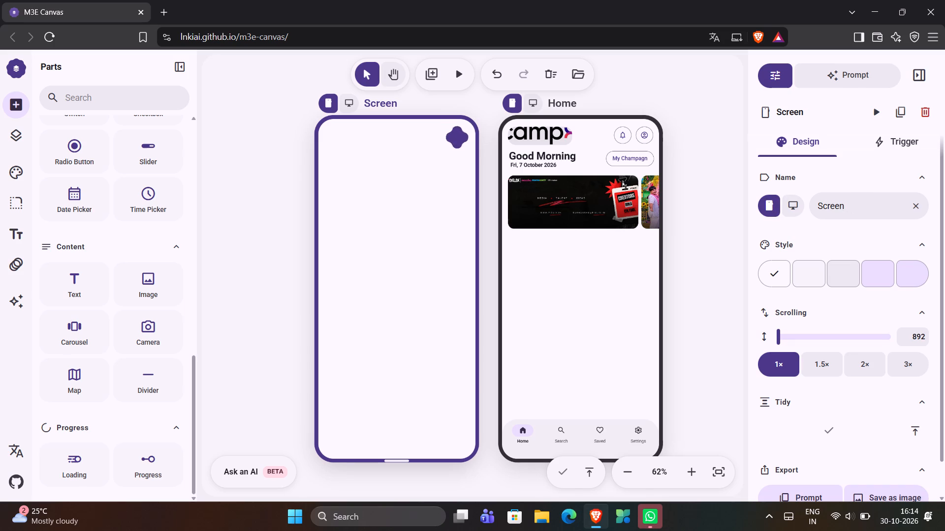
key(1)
click(720, 226)
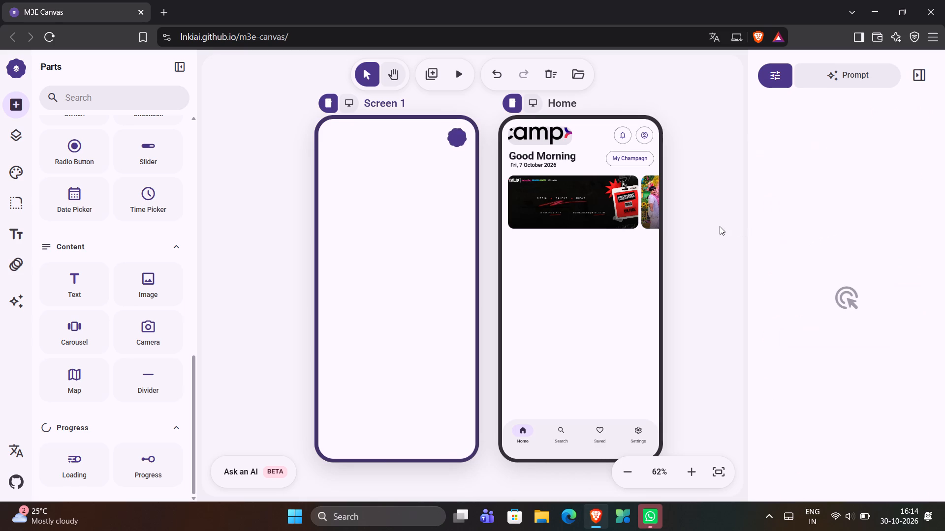
Move the loading indicator back to the horizontal and vertical centre of Screen 1 using the alignment guides.
drag(454, 141, 445, 160)
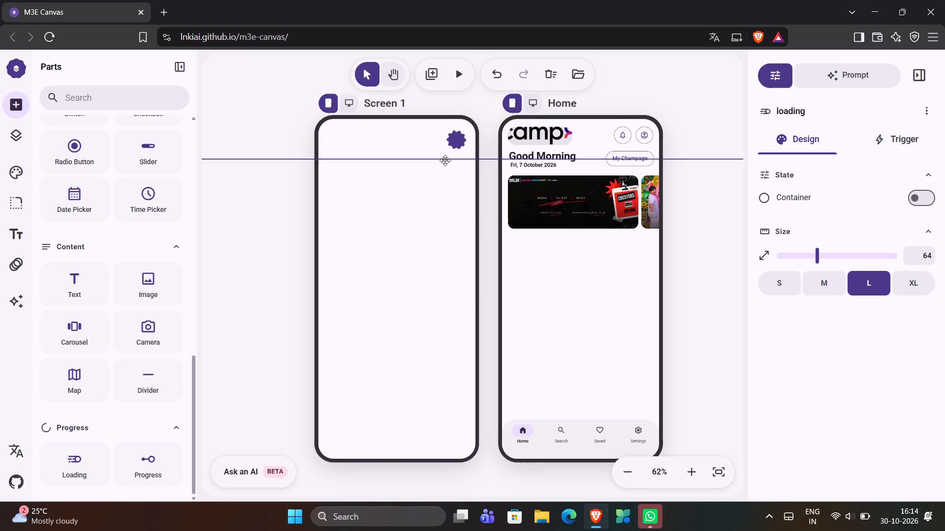
drag(445, 160, 398, 303)
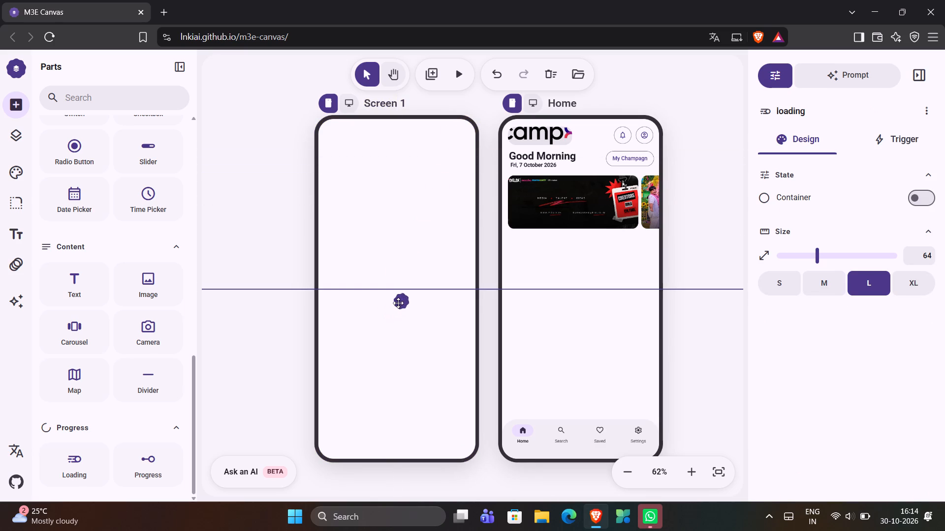
drag(398, 303, 397, 291)
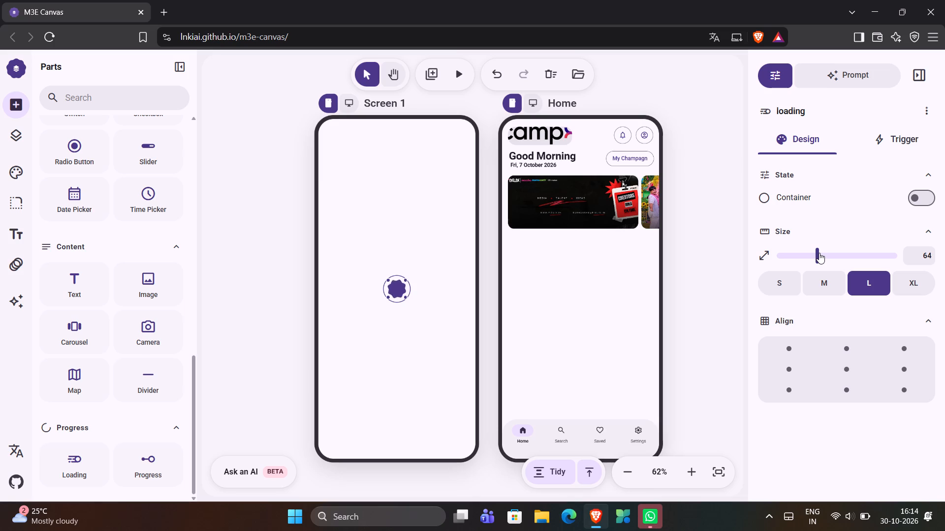
Set the size of the loading indicator to 80.
drag(819, 253, 881, 265)
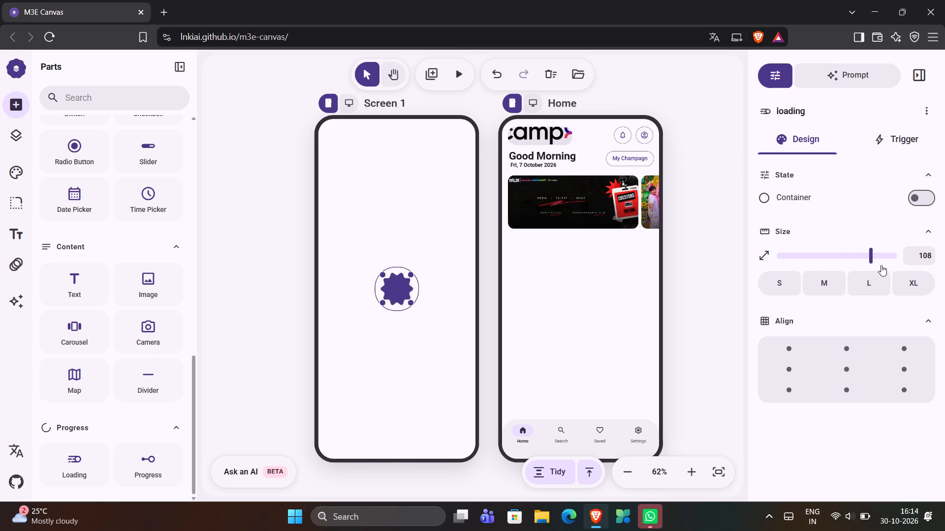
drag(881, 265, 845, 273)
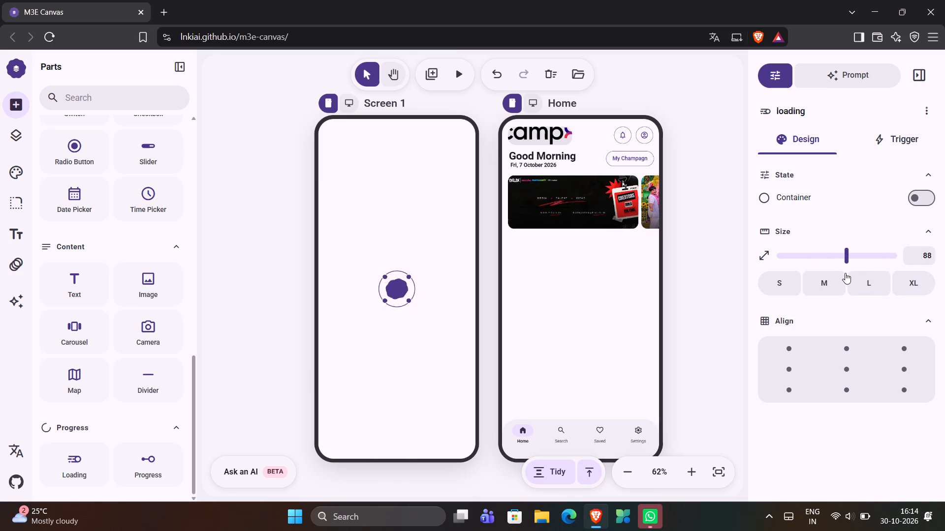
drag(845, 273, 835, 274)
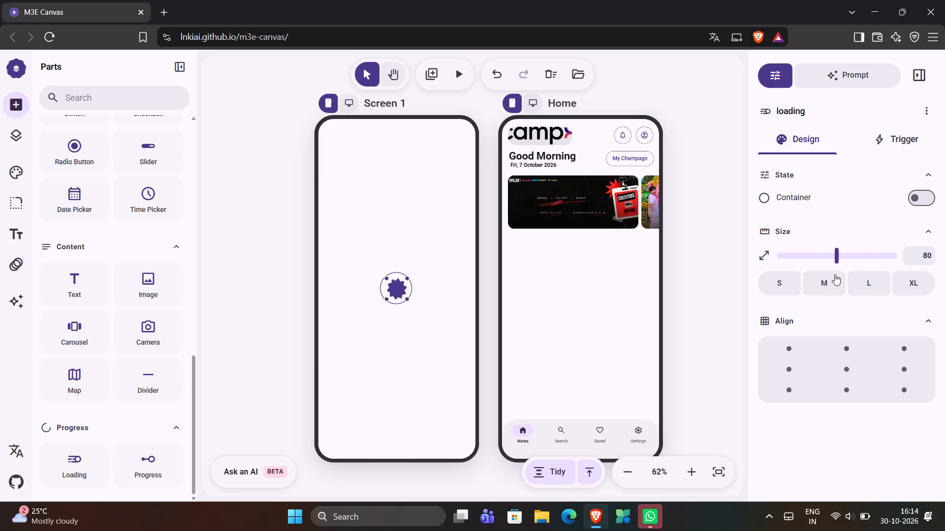
drag(835, 274, 836, 274)
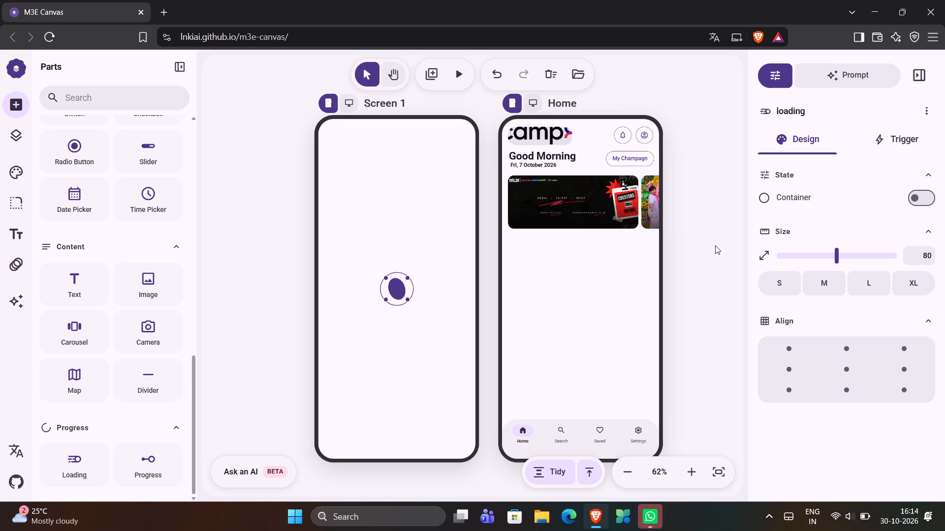
Examine the loading indicator's trigger settings for a way to link it to another screen.
click(911, 131)
click(794, 171)
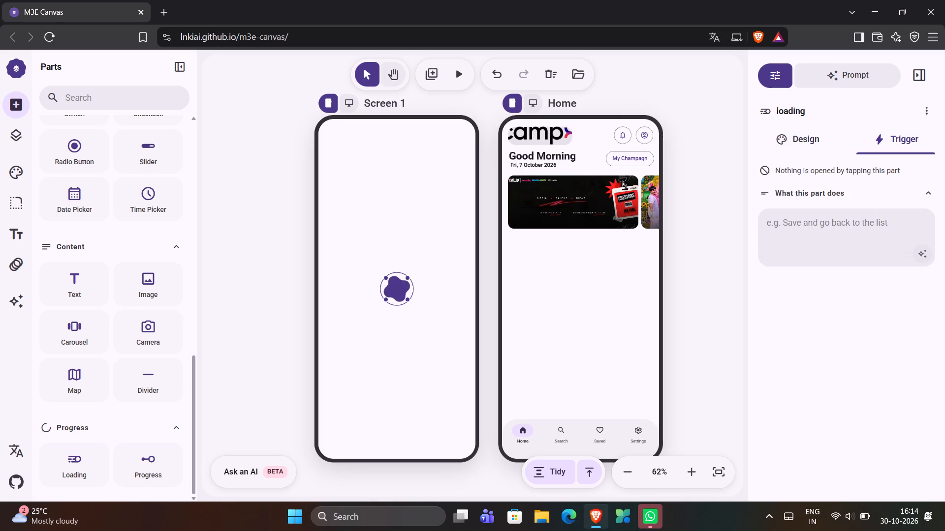
click(898, 241)
click(567, 180)
click(695, 205)
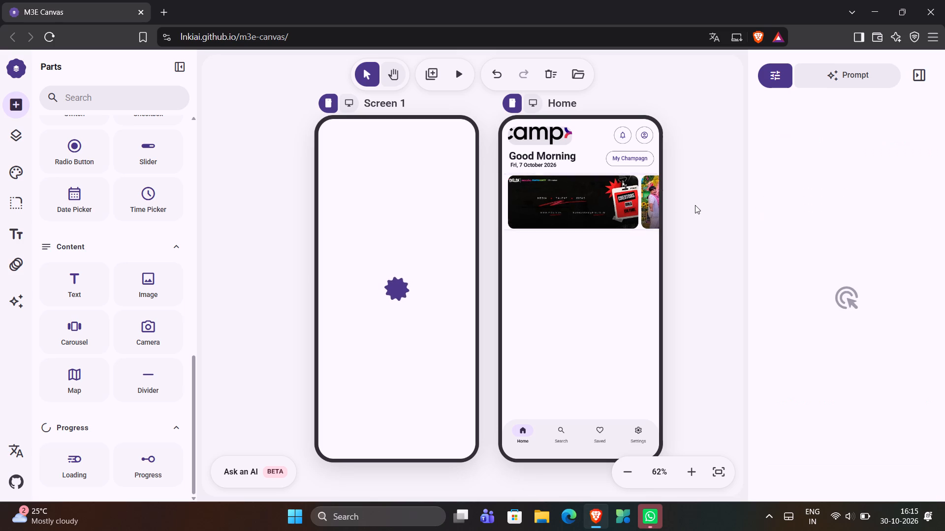
click(397, 294)
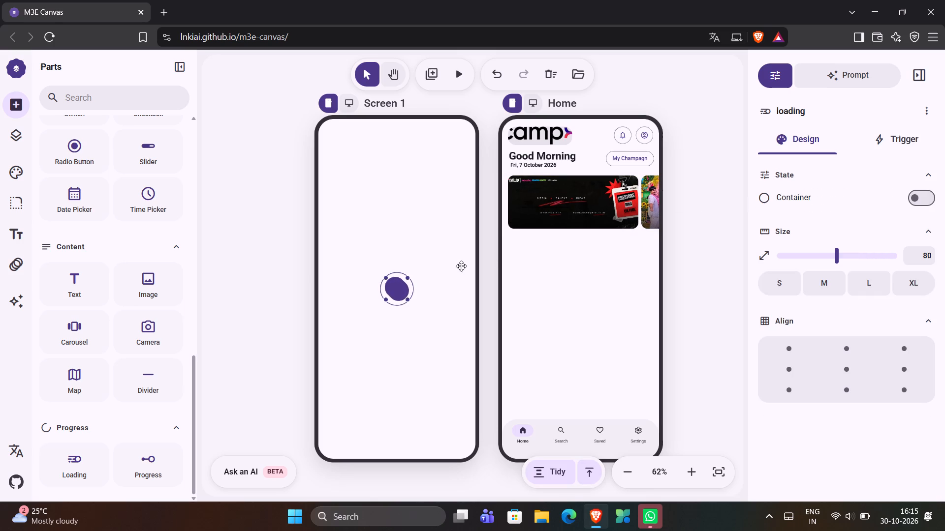
click(880, 135)
click(812, 227)
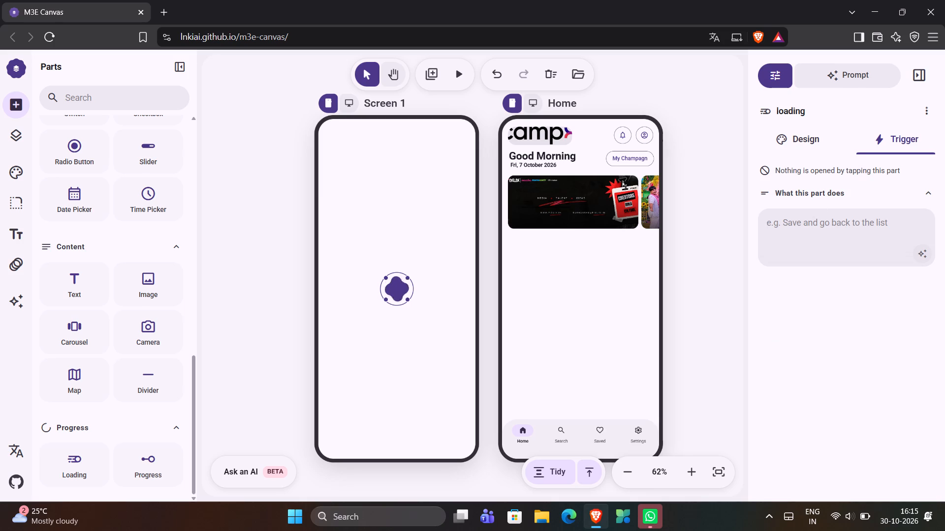
Enter "show this page 3-4 seconds and after this page show home page" as Screen 1's description in its trigger settings.
click(406, 162)
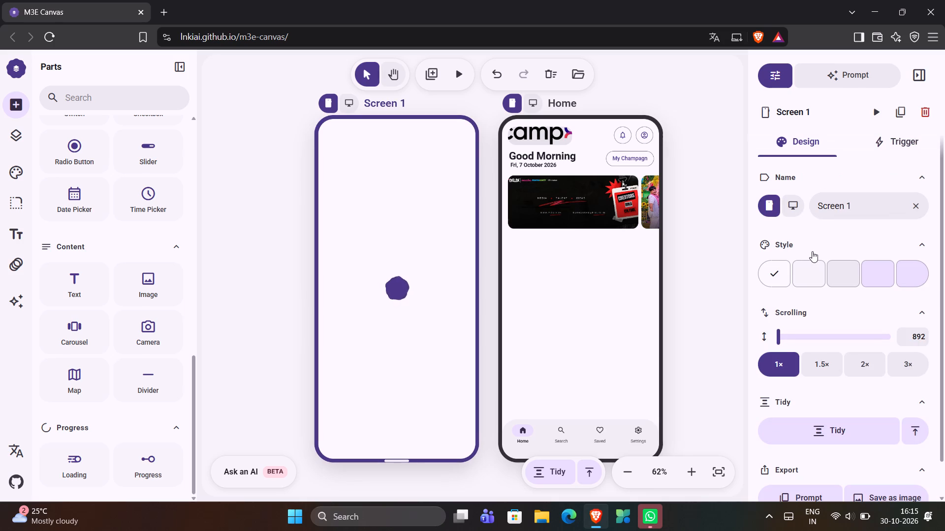
click(832, 210)
click(870, 203)
scroll(859, 246, down, 3)
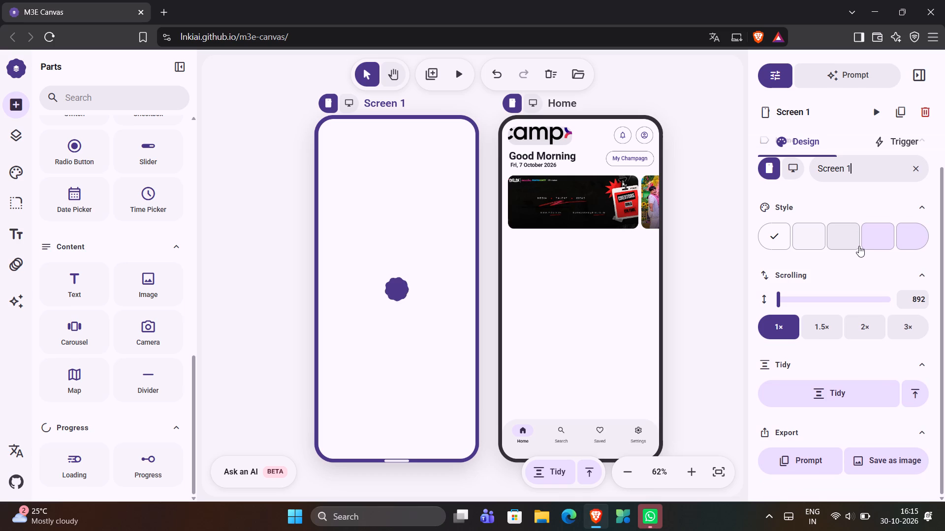
scroll(859, 246, up, 3)
click(881, 137)
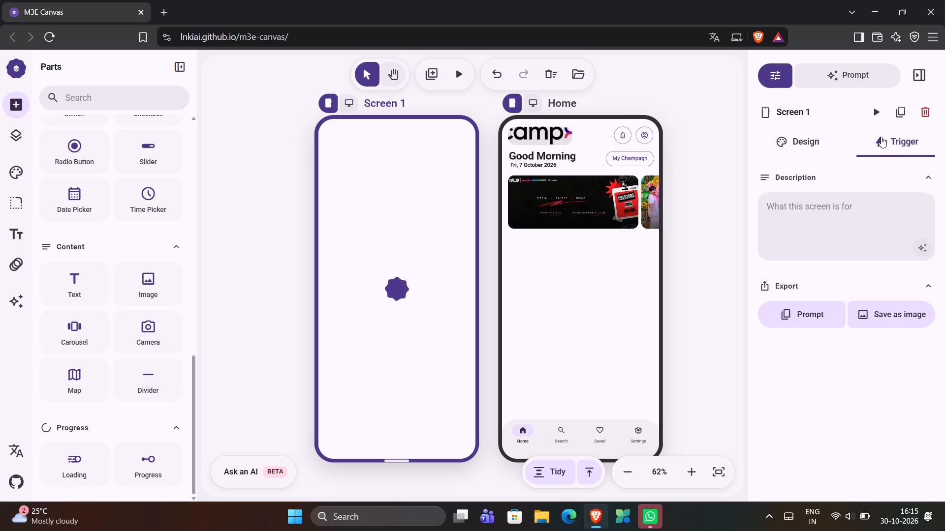
click(833, 226)
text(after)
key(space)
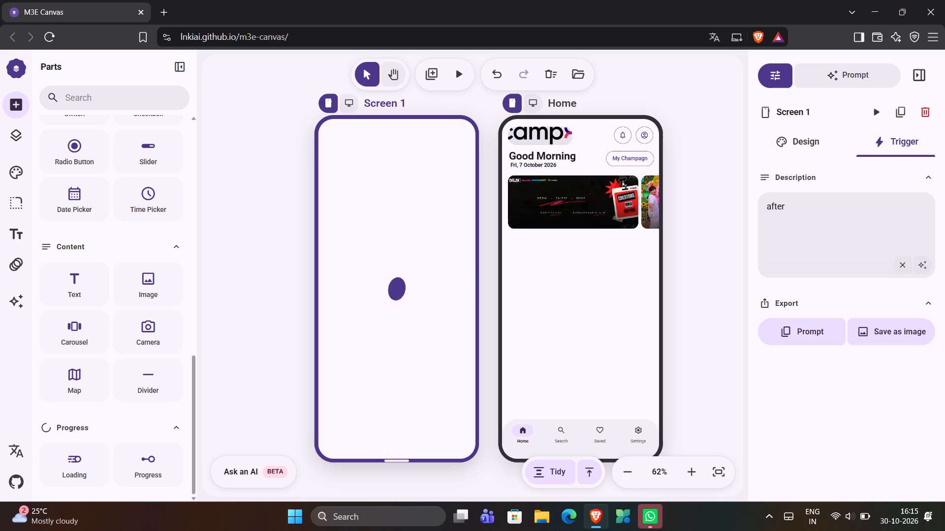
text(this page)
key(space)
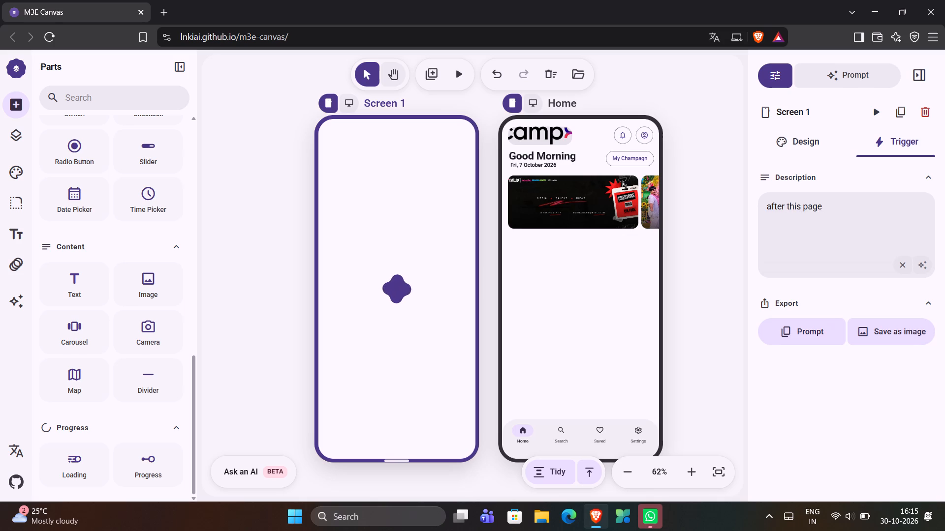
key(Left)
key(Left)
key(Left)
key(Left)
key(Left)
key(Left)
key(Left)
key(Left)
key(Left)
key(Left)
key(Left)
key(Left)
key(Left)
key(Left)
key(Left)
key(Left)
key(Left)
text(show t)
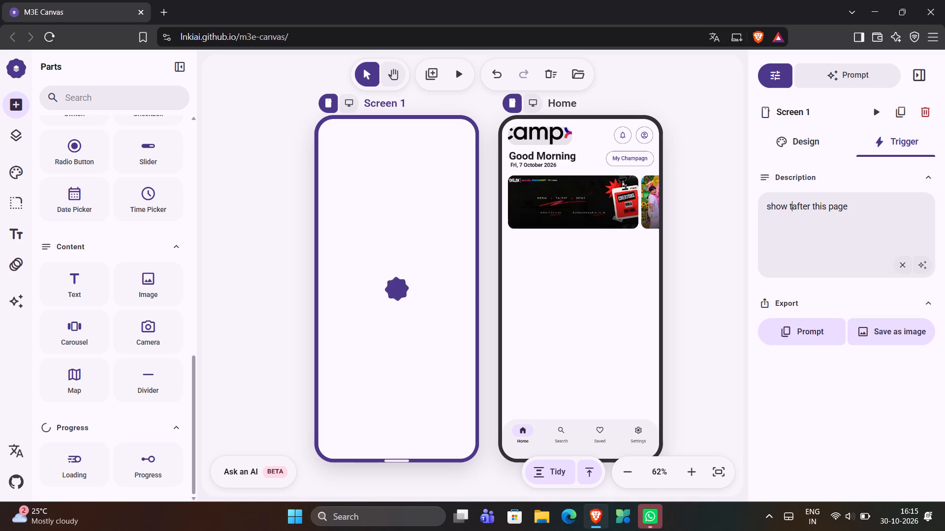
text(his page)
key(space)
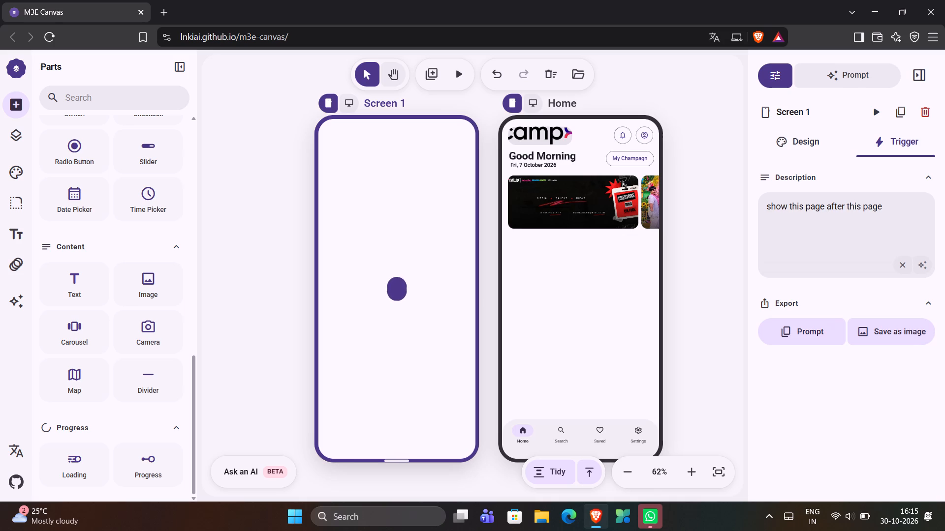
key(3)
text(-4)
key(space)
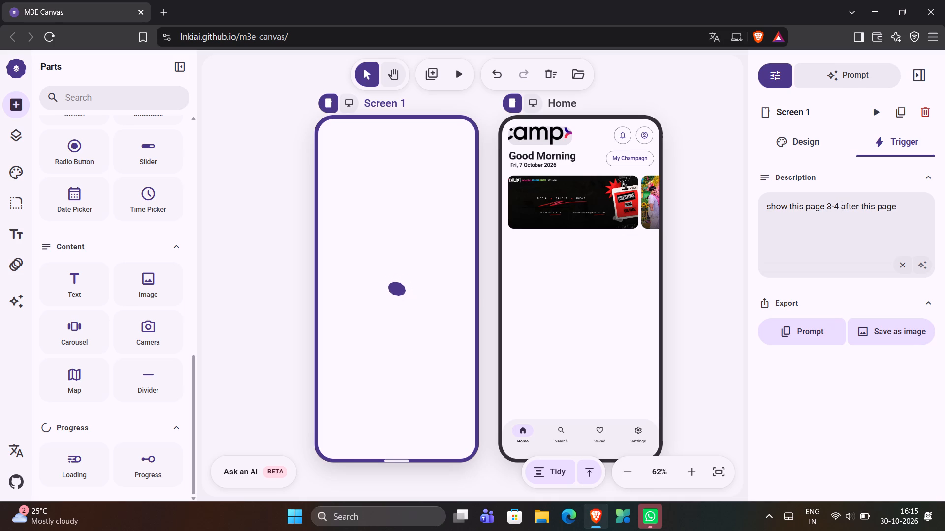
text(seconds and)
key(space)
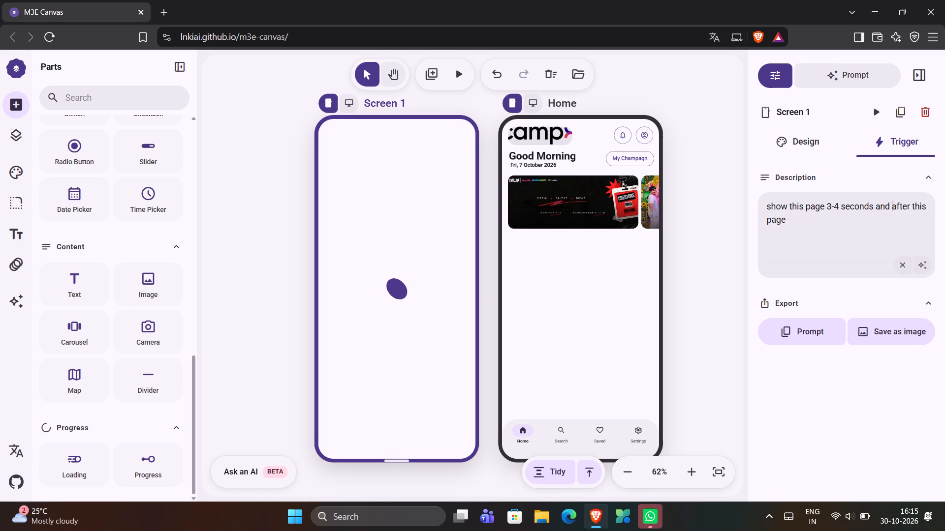
click(849, 226)
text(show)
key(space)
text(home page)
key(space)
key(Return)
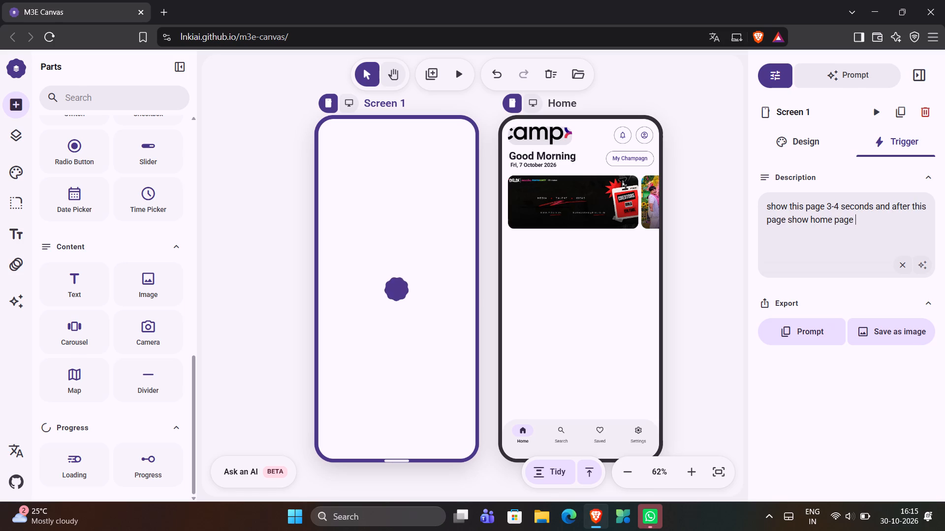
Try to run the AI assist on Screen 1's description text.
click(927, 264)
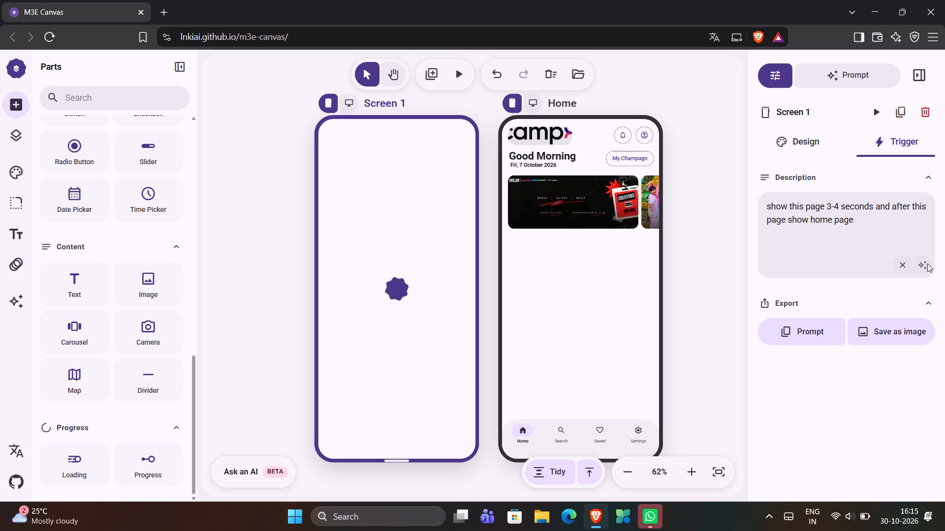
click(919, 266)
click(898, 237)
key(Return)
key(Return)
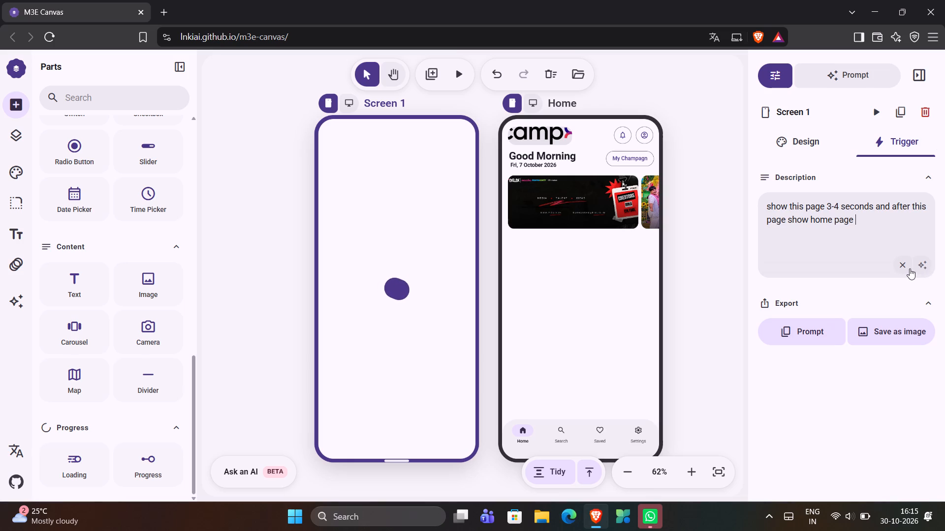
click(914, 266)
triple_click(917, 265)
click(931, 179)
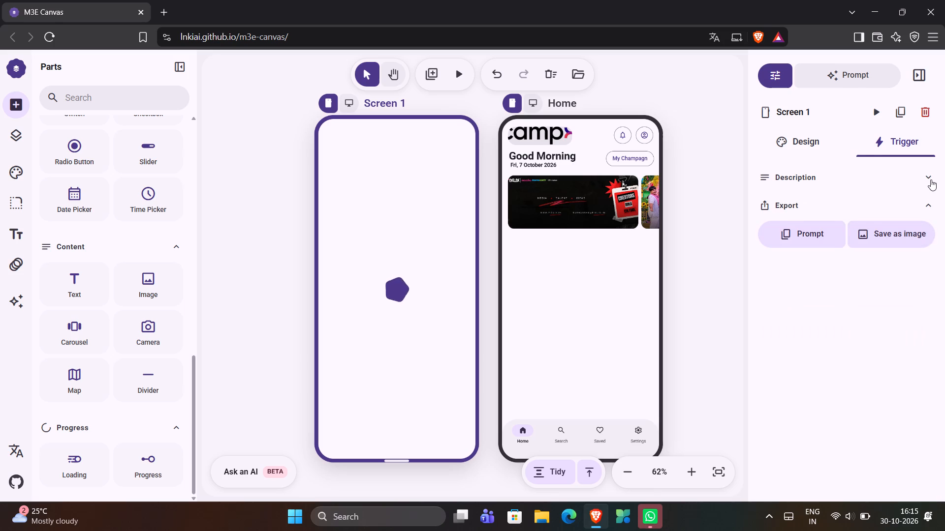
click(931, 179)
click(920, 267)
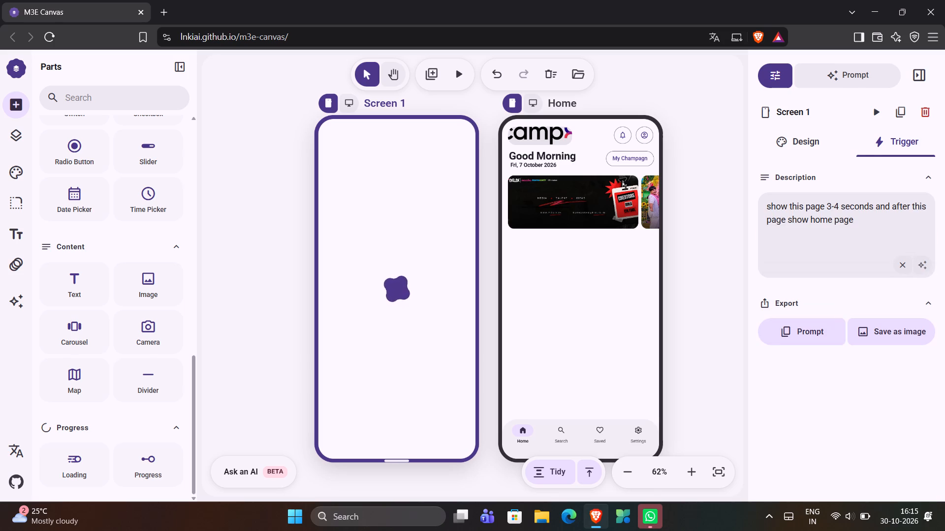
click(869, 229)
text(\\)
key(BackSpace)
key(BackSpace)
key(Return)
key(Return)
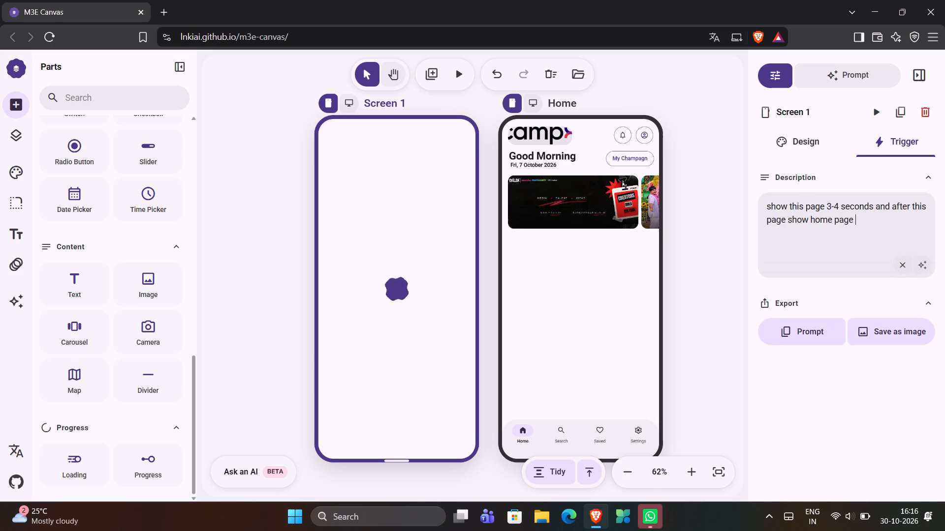
Preview Screen 1, switch the preview to the Home screen, and return to the canvas.
click(786, 137)
click(873, 113)
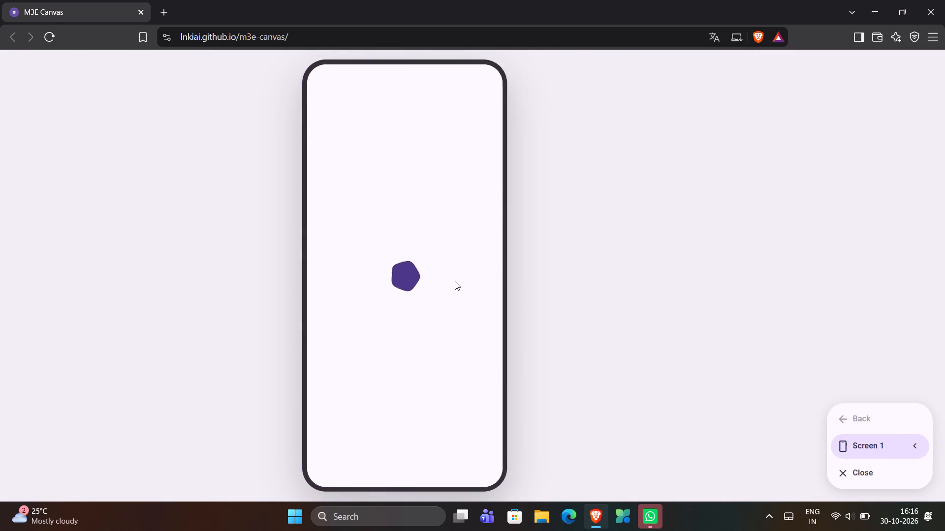
click(455, 281)
click(915, 450)
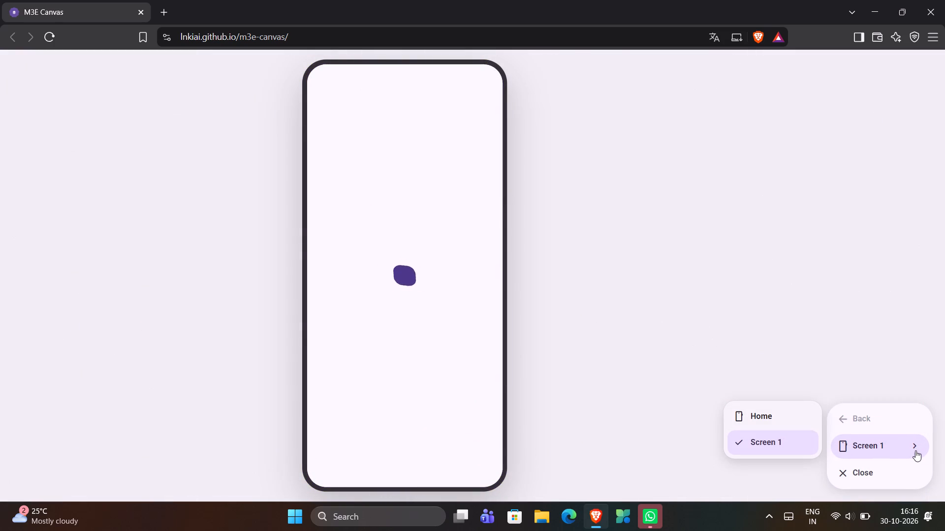
click(773, 413)
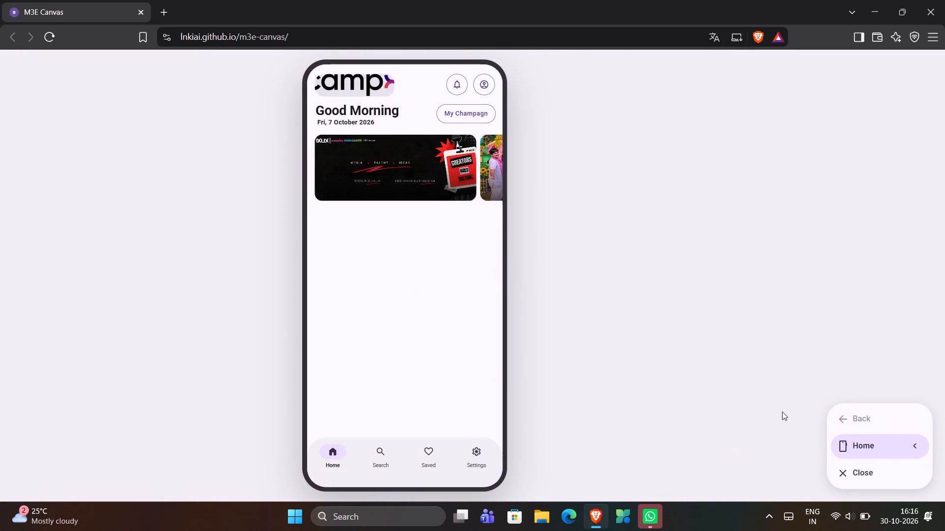
click(863, 475)
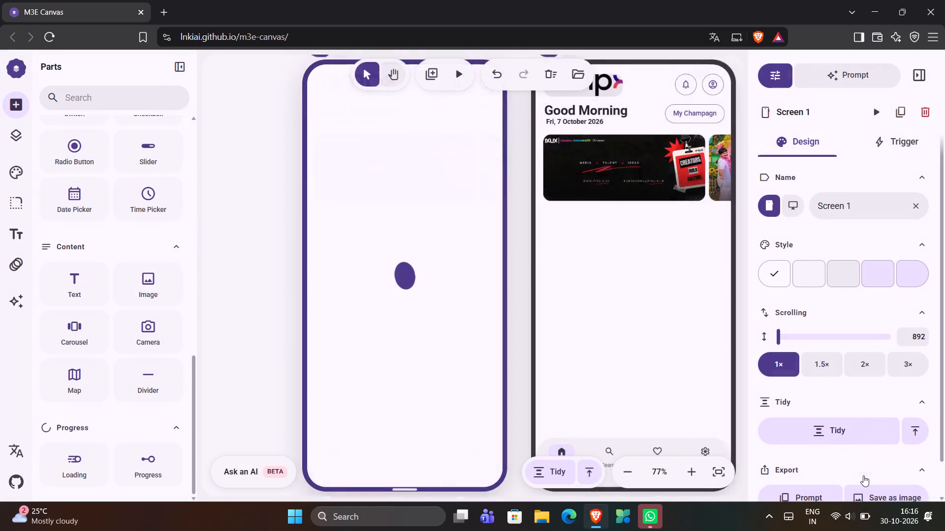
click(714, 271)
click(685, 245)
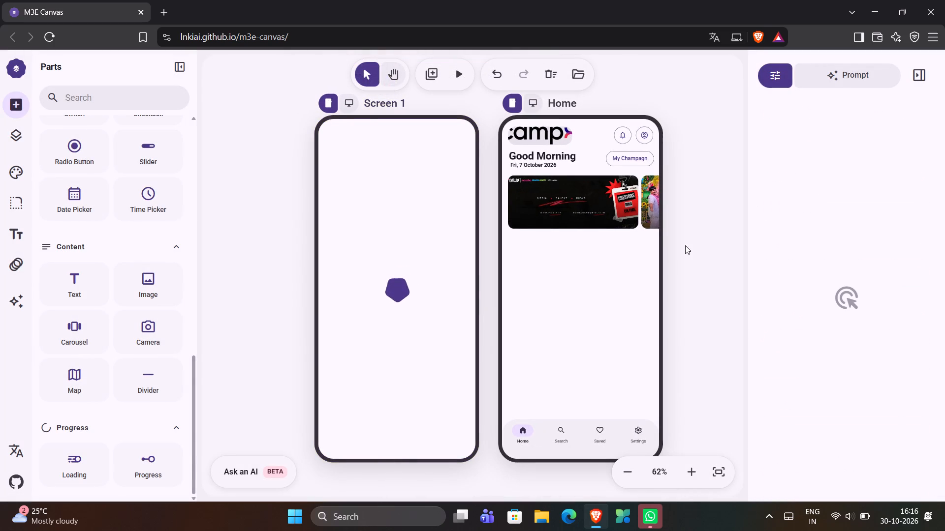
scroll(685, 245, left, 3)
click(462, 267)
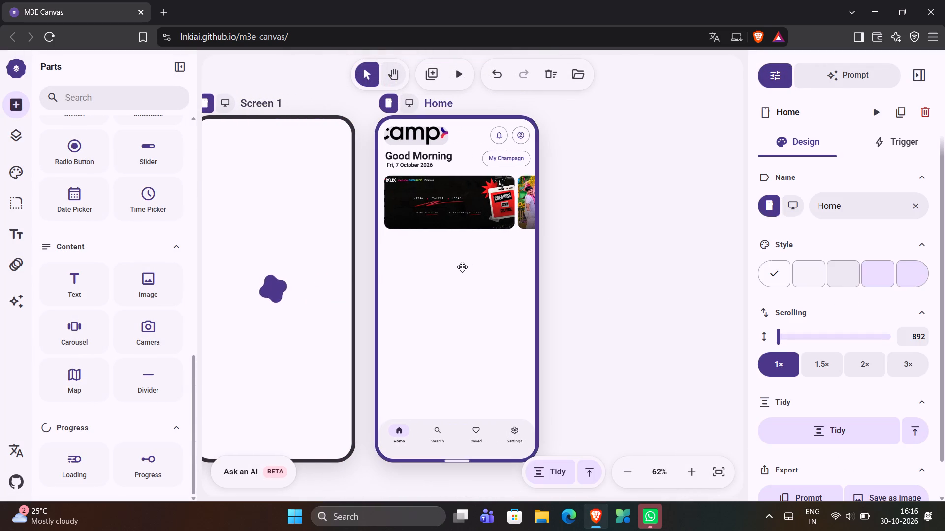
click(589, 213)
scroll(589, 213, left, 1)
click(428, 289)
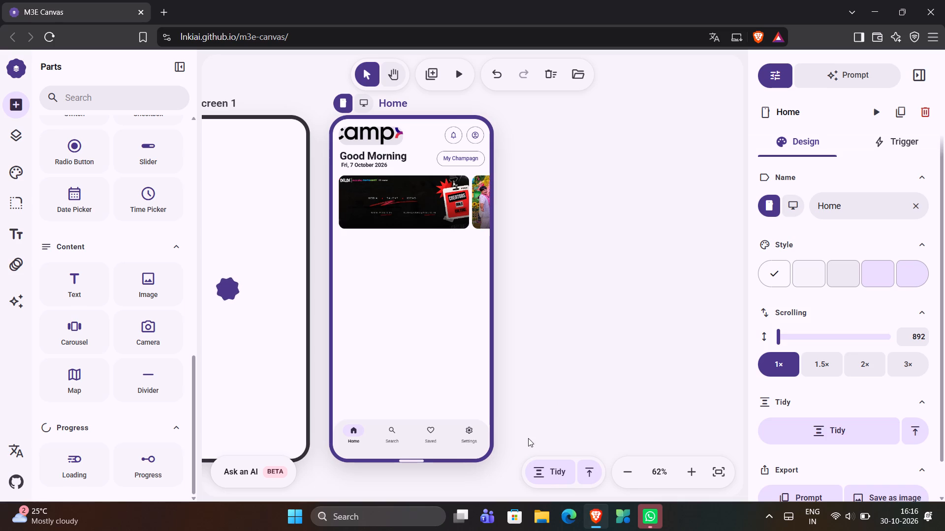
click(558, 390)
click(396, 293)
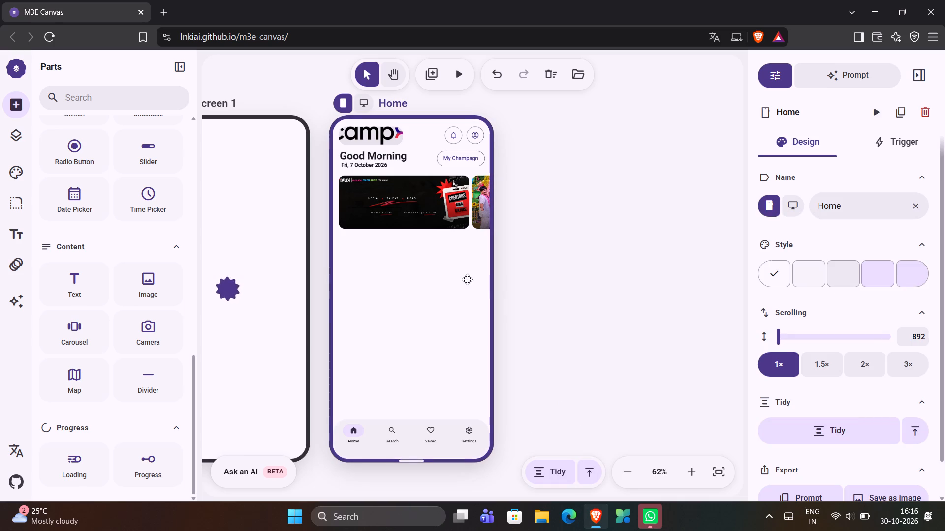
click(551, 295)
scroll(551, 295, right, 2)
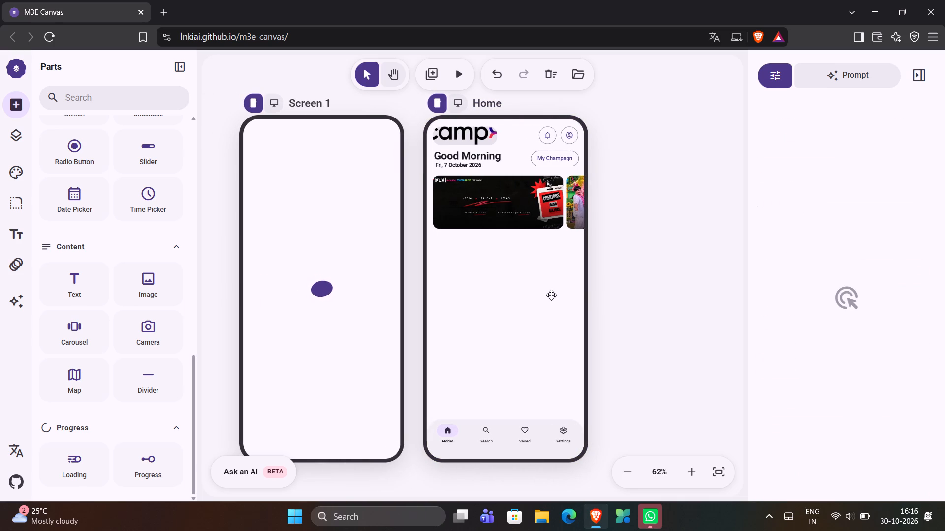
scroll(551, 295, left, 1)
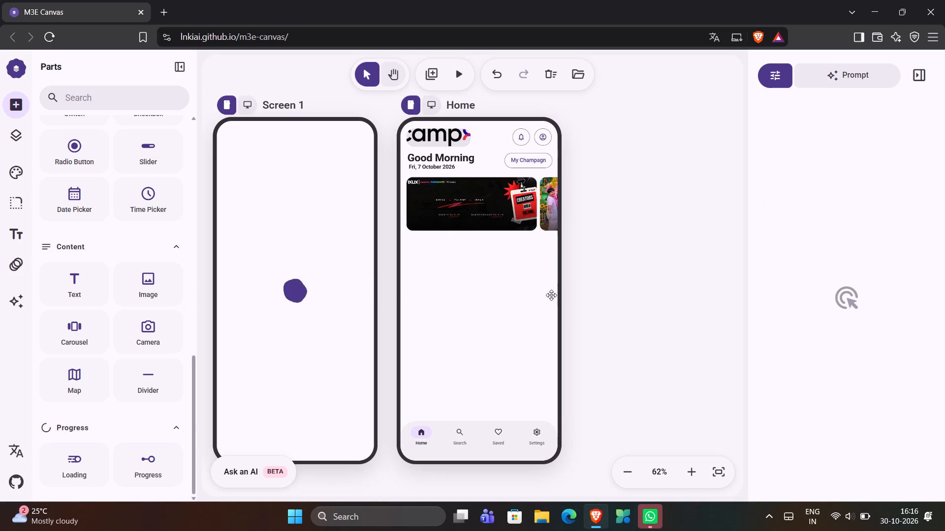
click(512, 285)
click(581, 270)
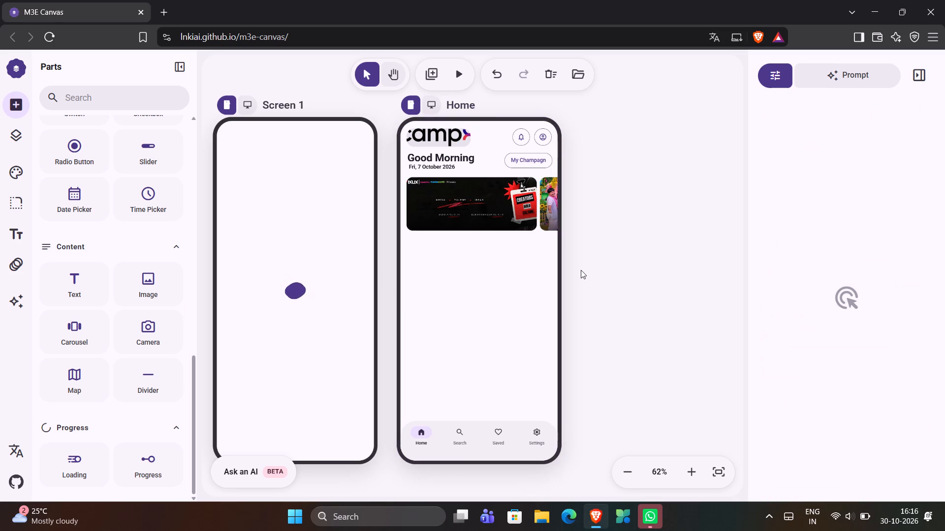
Rename the Search tab of the Home screen's navigation bar as Champaign.
click(502, 430)
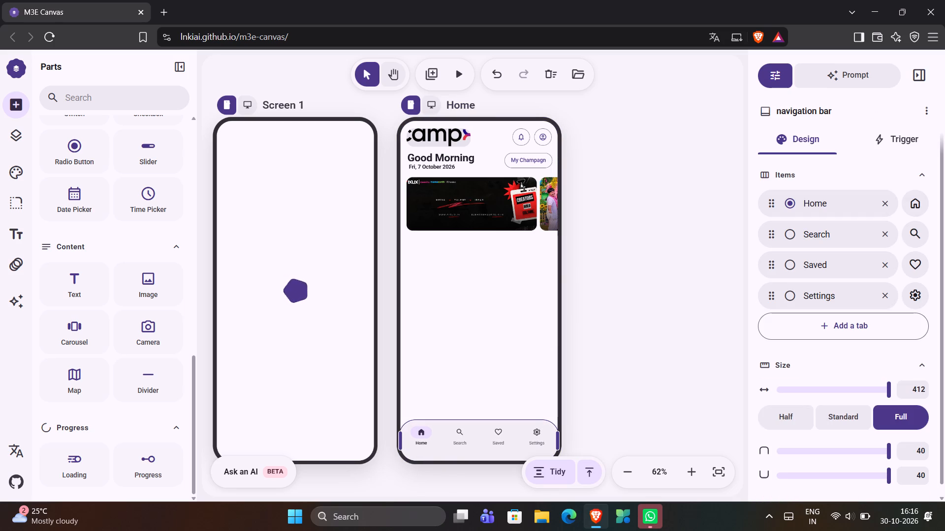
drag(845, 228, 822, 231)
drag(822, 231, 802, 233)
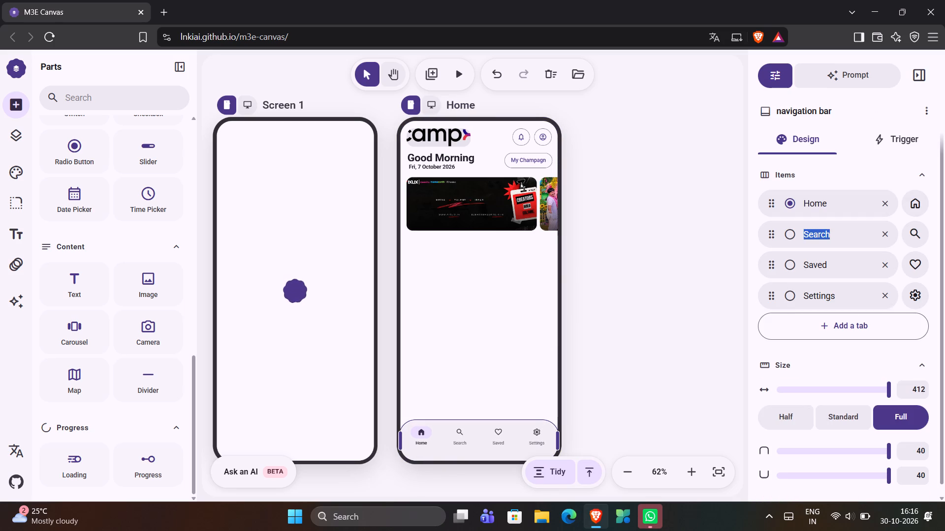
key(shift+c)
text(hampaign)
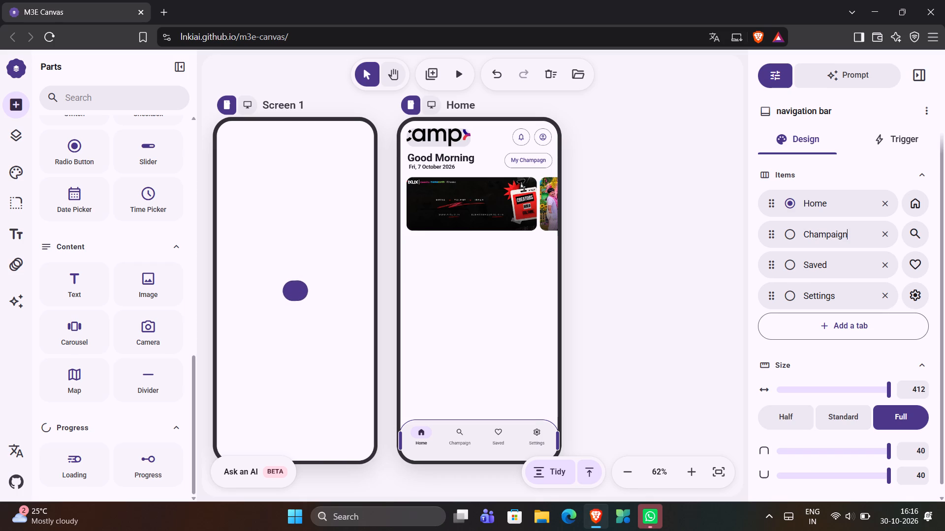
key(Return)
Rename the navigation bar's Saved tab as Chat and its Settings tab as Profile.
drag(839, 258, 784, 268)
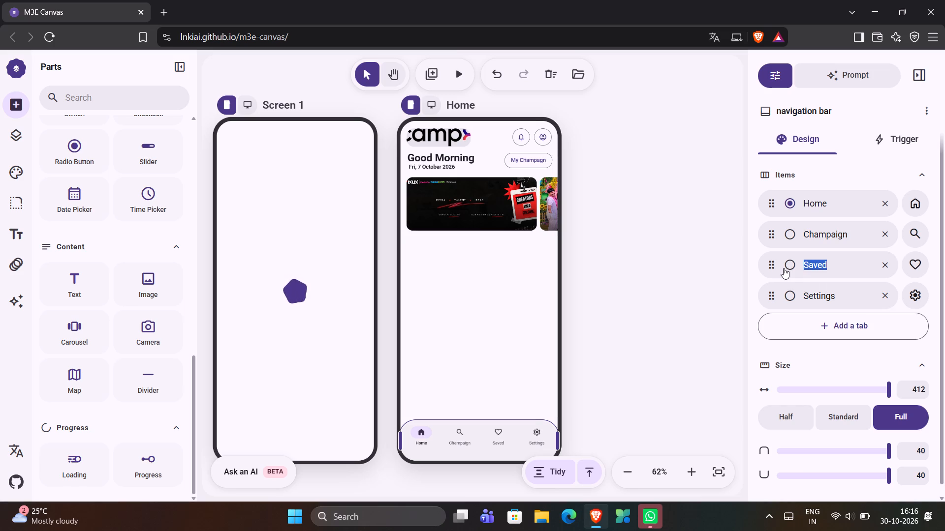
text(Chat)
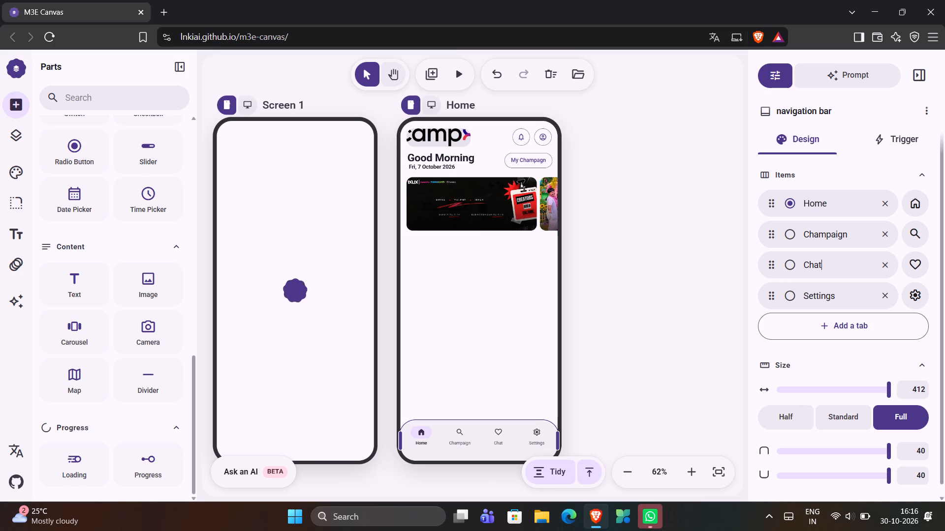
drag(842, 293, 767, 294)
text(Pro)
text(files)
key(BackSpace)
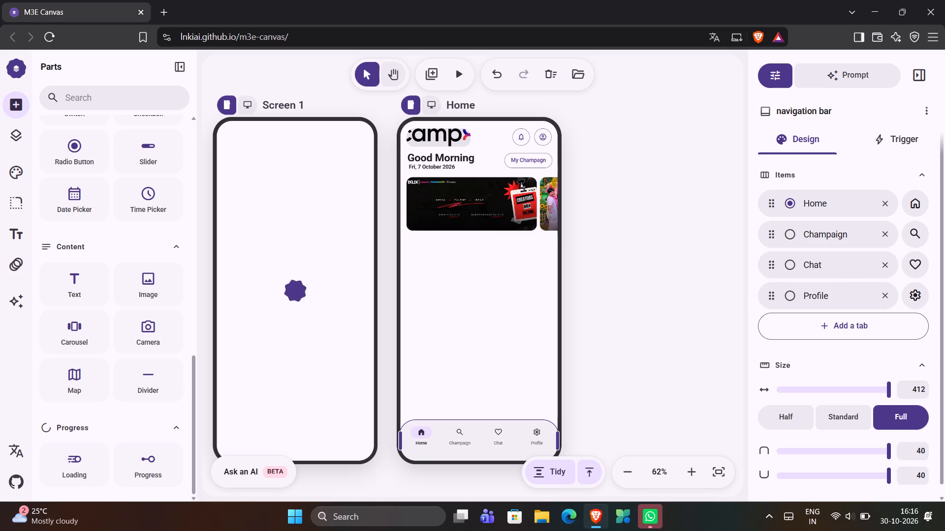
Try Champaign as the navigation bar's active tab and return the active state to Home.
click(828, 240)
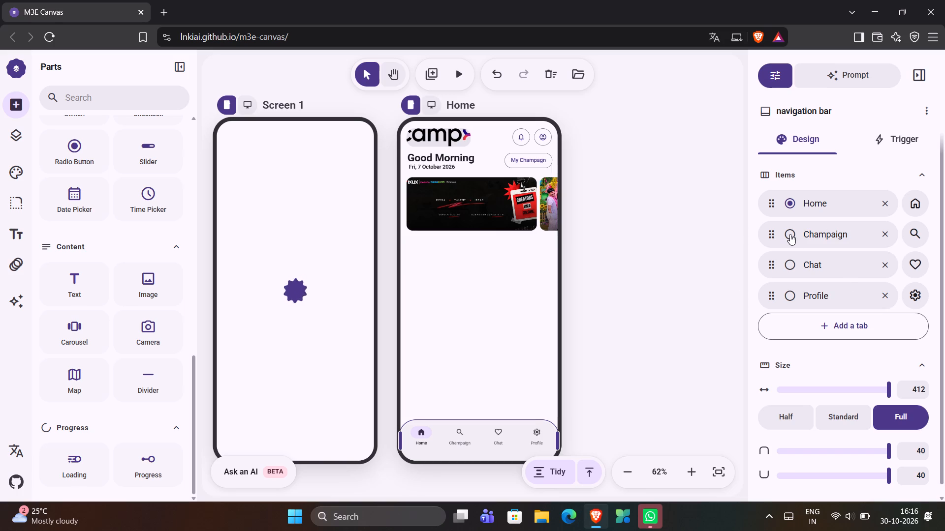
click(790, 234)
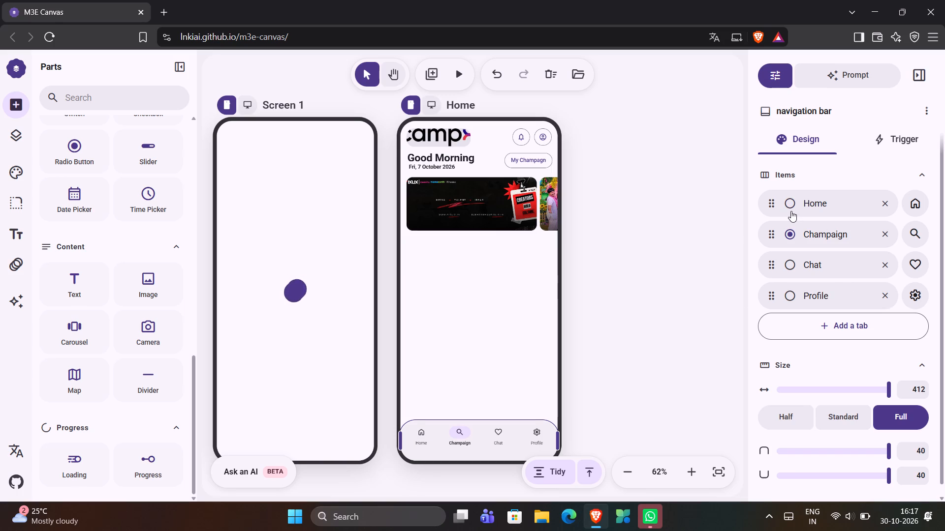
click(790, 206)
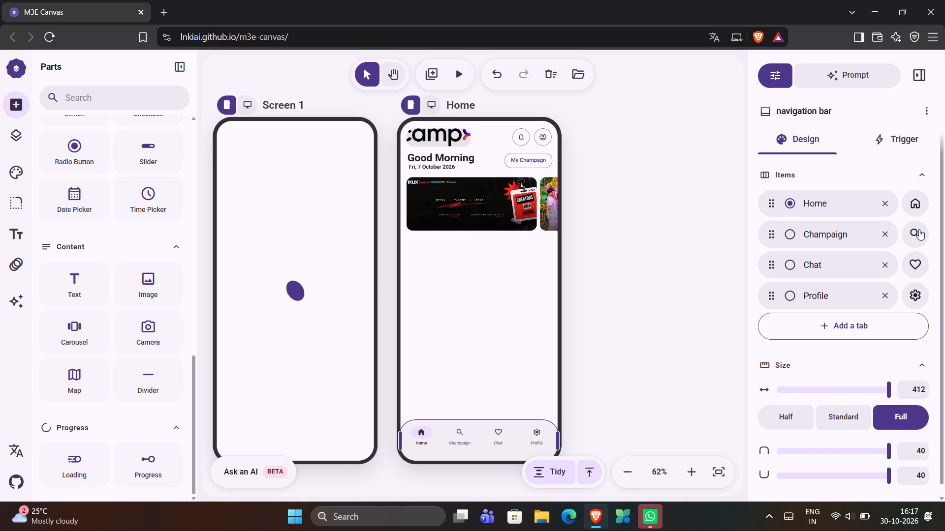
Change the Champaign tab's icon from the magnifier to the banknotes icon.
click(919, 229)
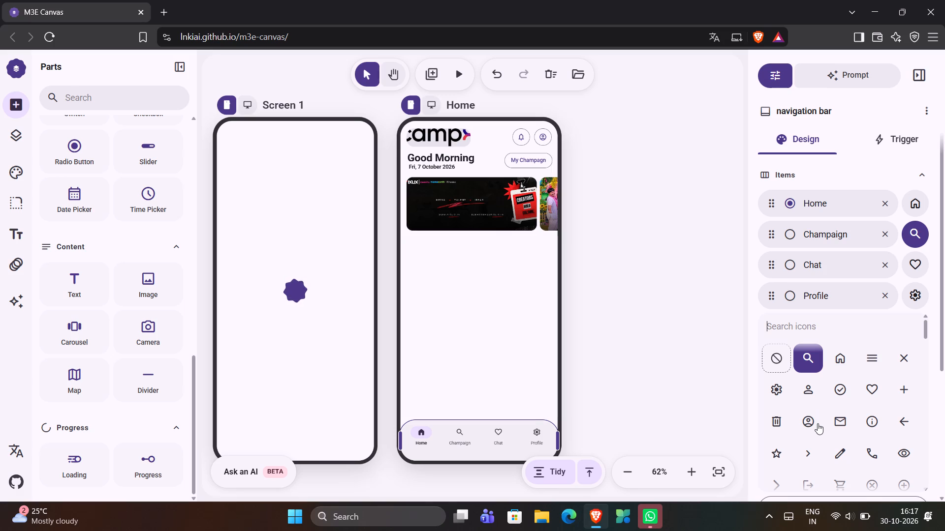
scroll(818, 423, down, 2)
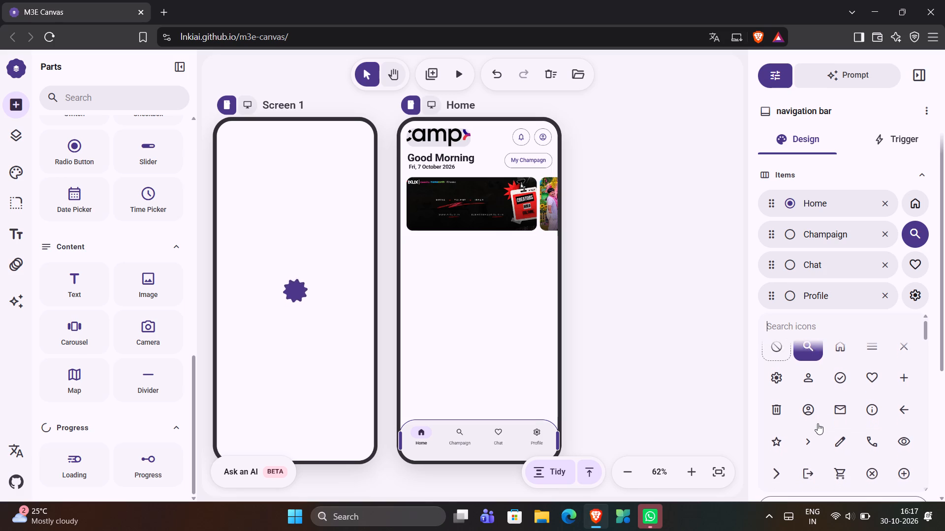
scroll(818, 423, down, 4)
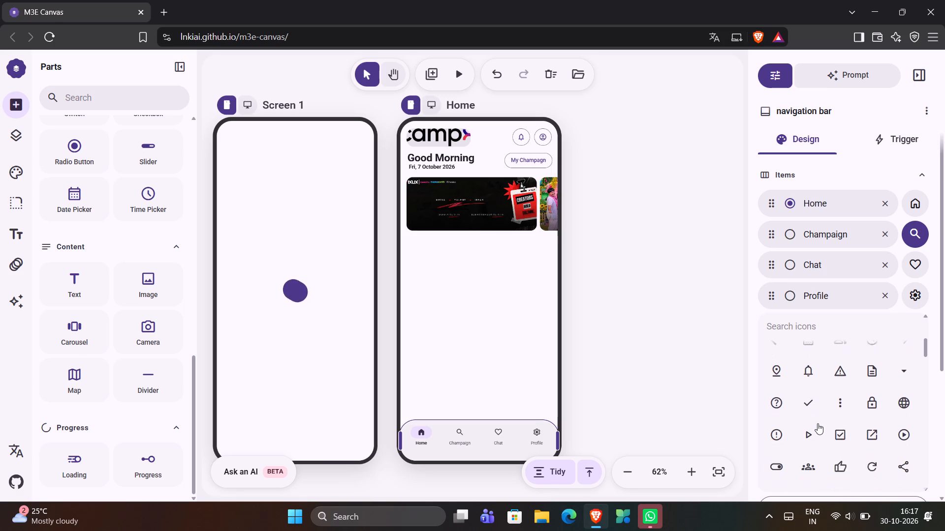
scroll(818, 423, down, 2)
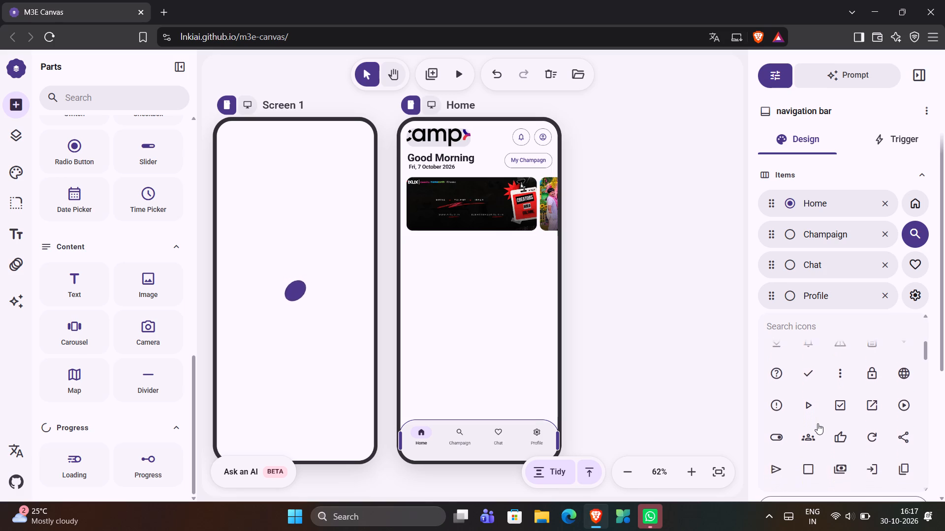
scroll(818, 423, down, 1)
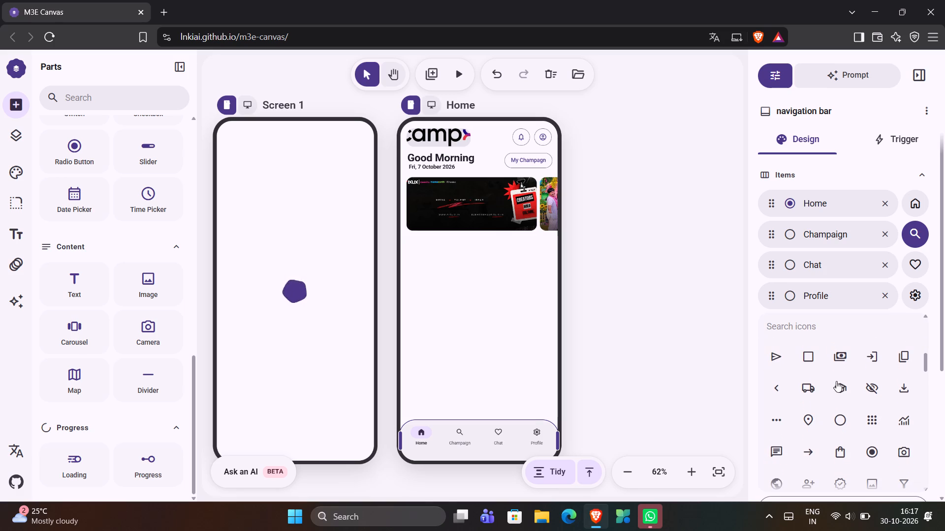
click(838, 360)
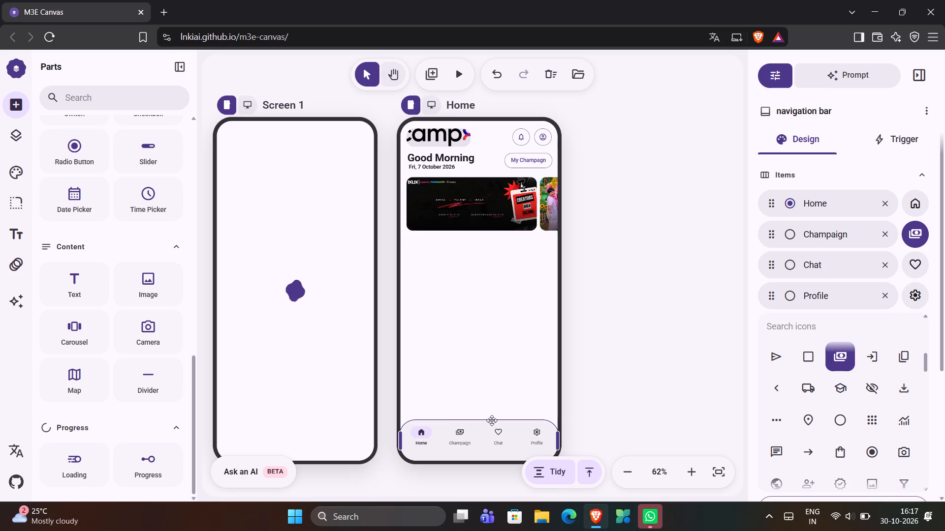
click(913, 268)
scroll(842, 396, right, 1)
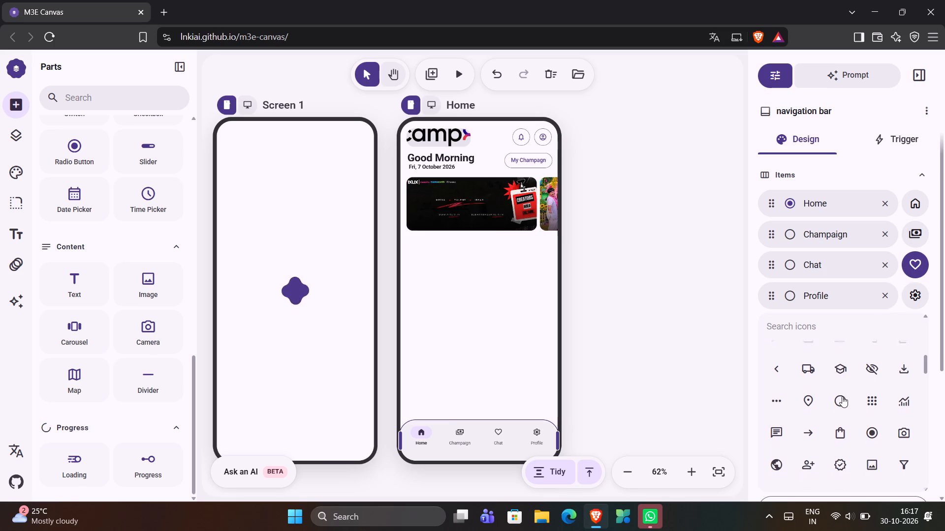
scroll(842, 396, right, 1)
scroll(842, 396, up, 3)
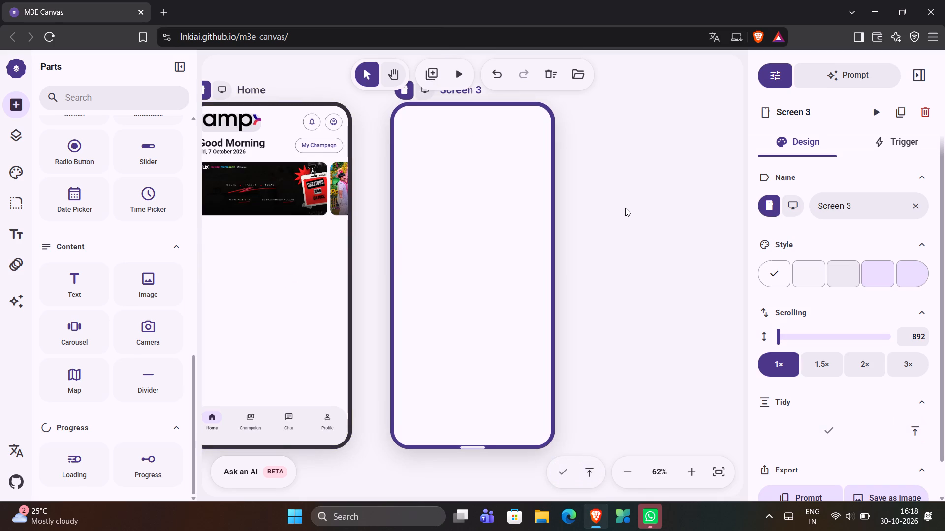
scroll(625, 208, up, 1)
scroll(625, 208, down, 3)
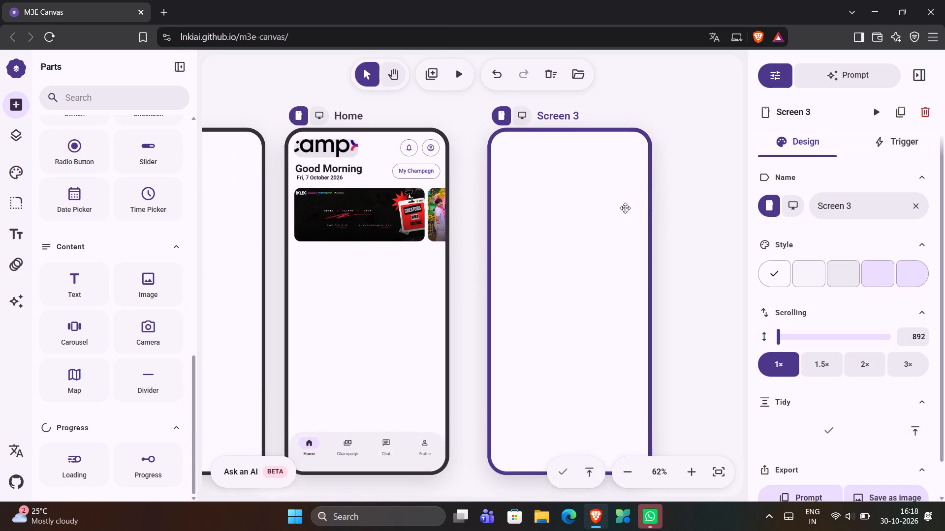
scroll(625, 208, down, 1)
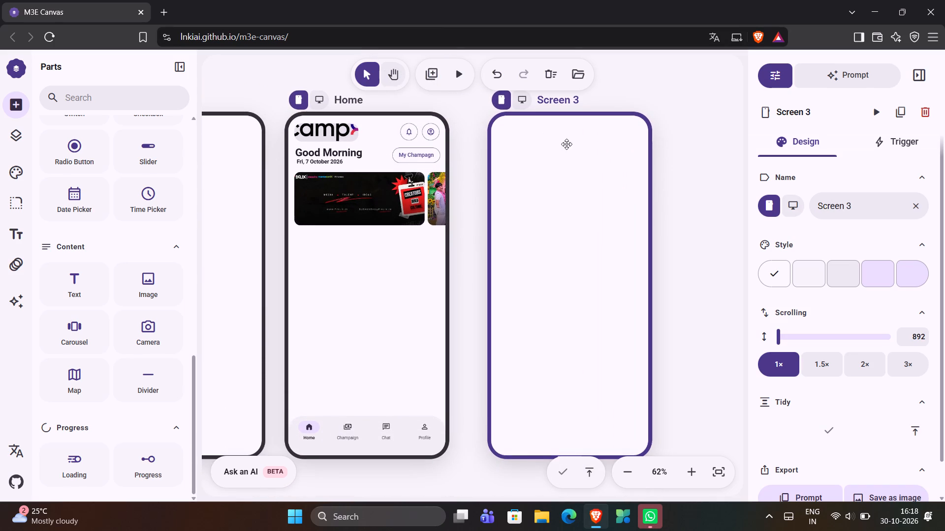
click(655, 116)
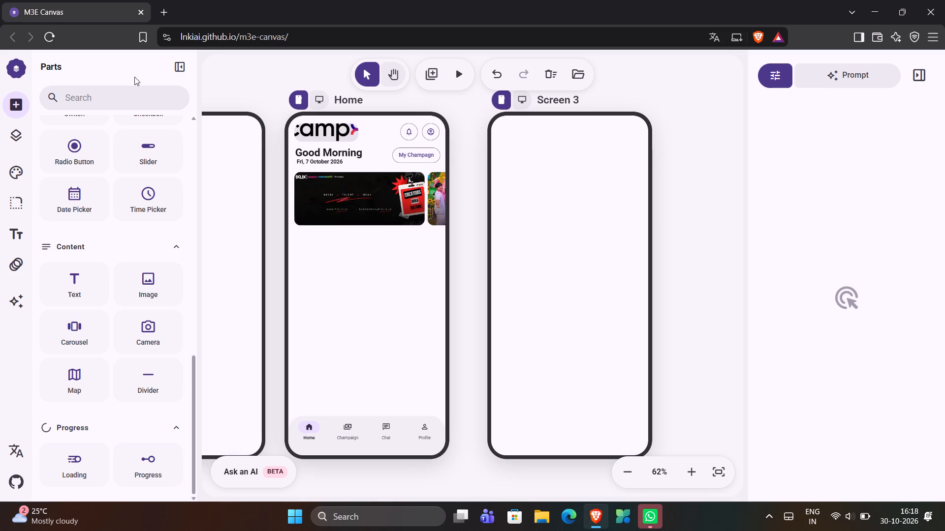
Look through the parts library, from actions and navigation to content and progress, for a component for the new screen.
scroll(134, 214, up, 1)
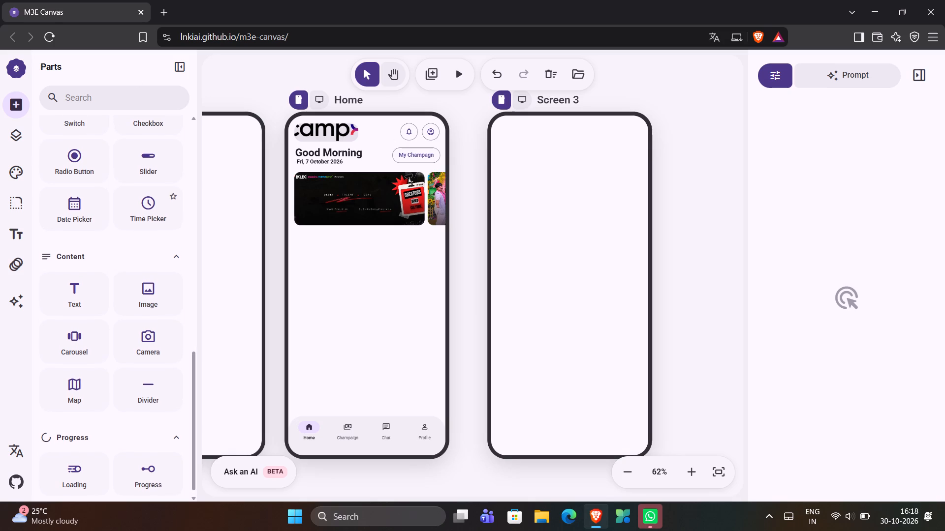
scroll(134, 214, up, 6)
scroll(113, 260, up, 3)
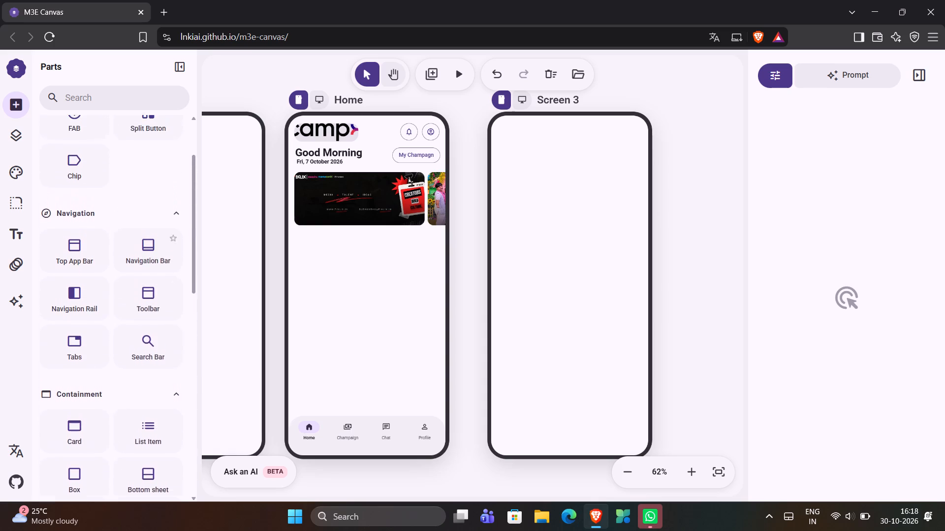
scroll(113, 260, up, 2)
scroll(113, 260, down, 5)
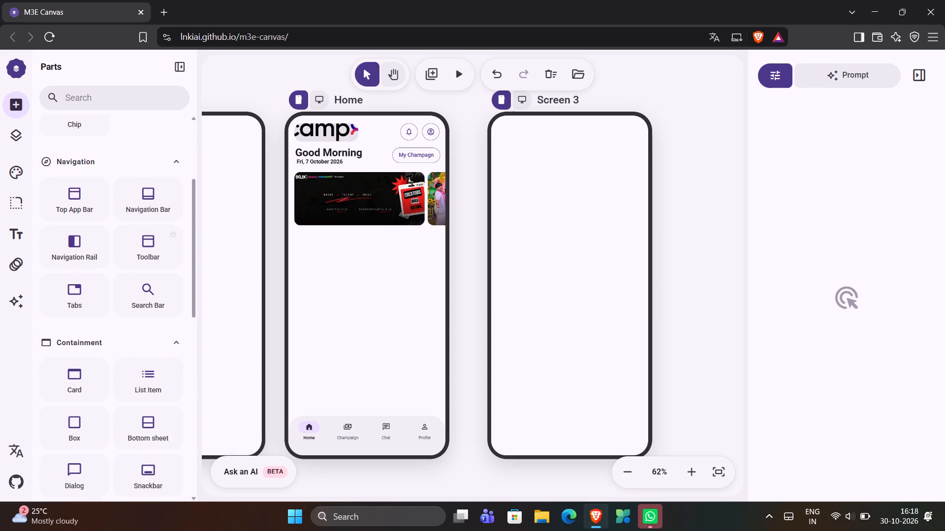
scroll(113, 260, down, 6)
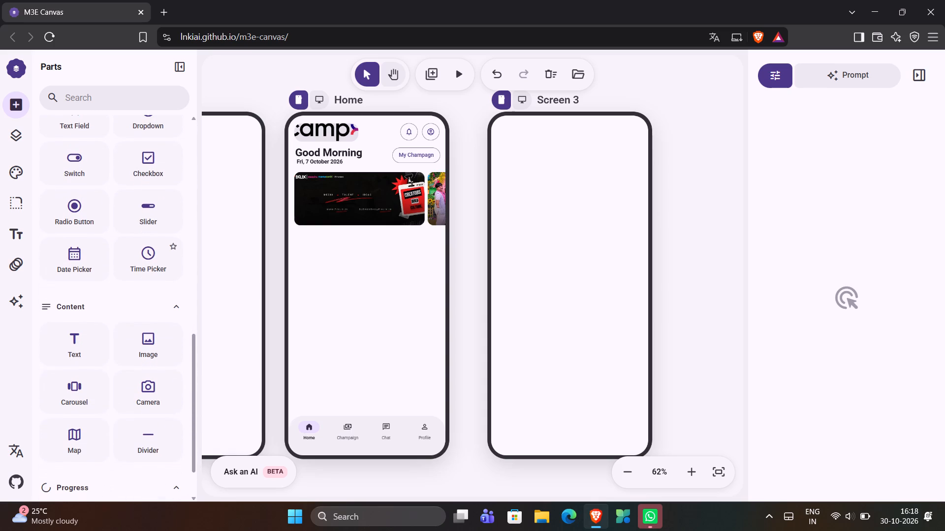
scroll(113, 260, down, 3)
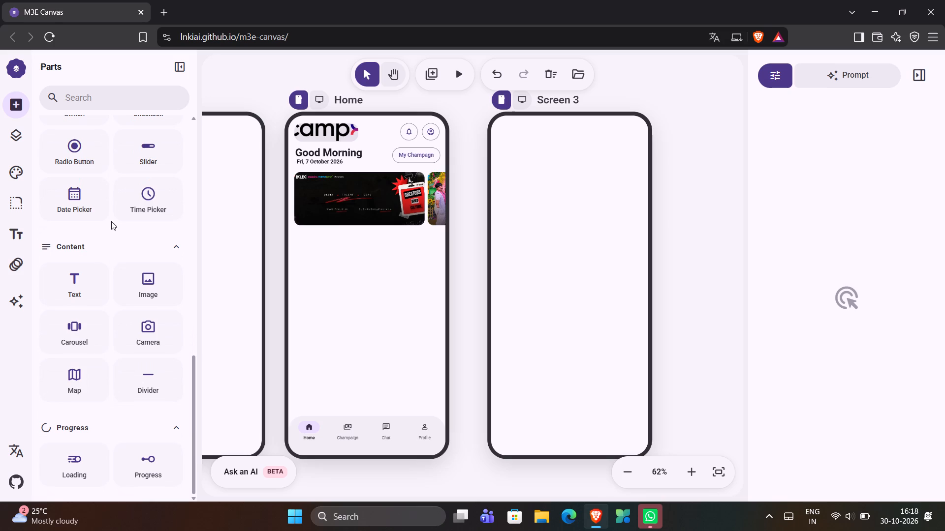
scroll(114, 234, up, 2)
scroll(114, 234, down, 2)
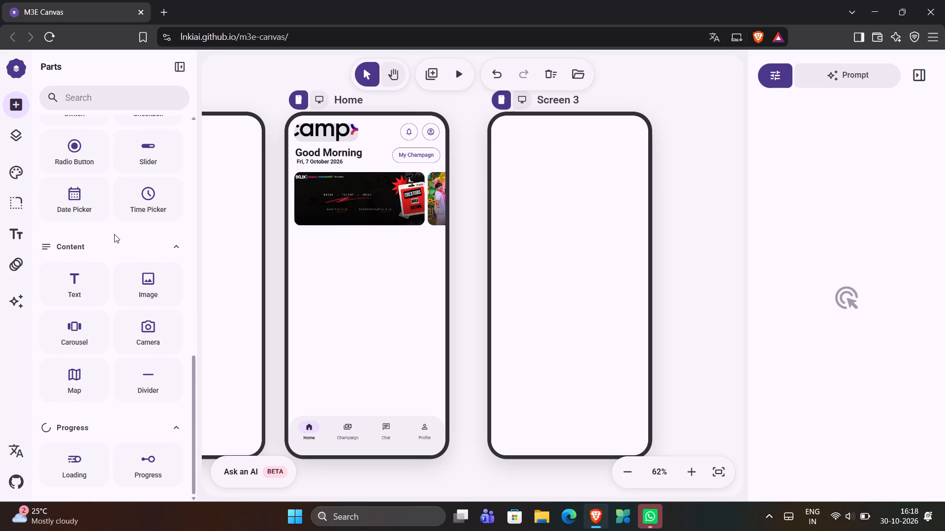
scroll(114, 234, down, 1)
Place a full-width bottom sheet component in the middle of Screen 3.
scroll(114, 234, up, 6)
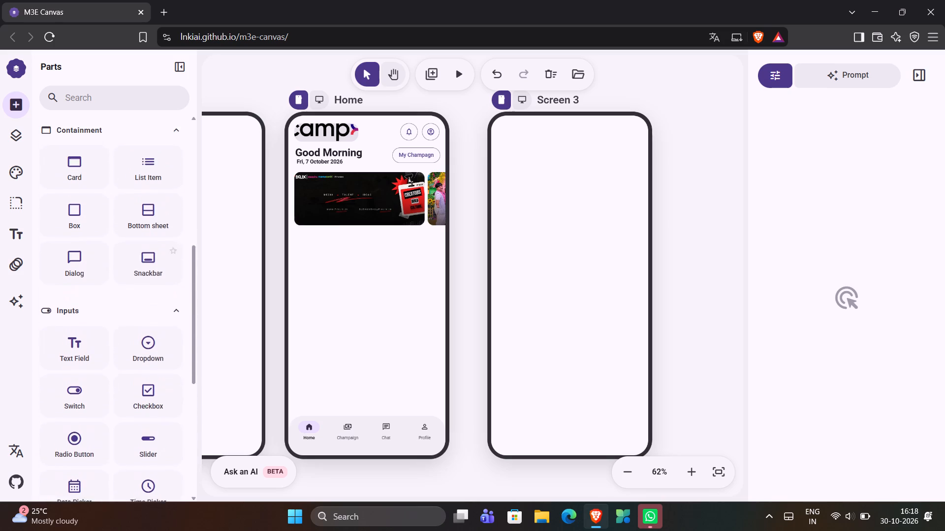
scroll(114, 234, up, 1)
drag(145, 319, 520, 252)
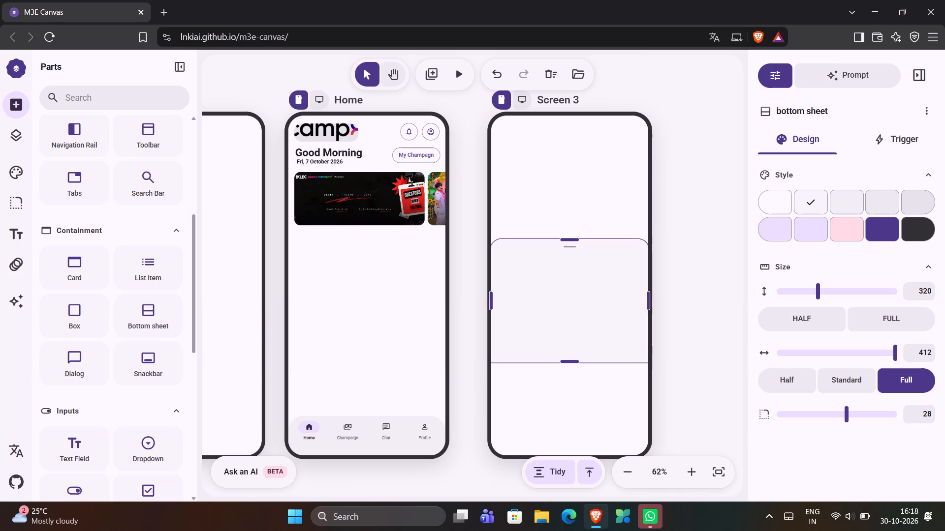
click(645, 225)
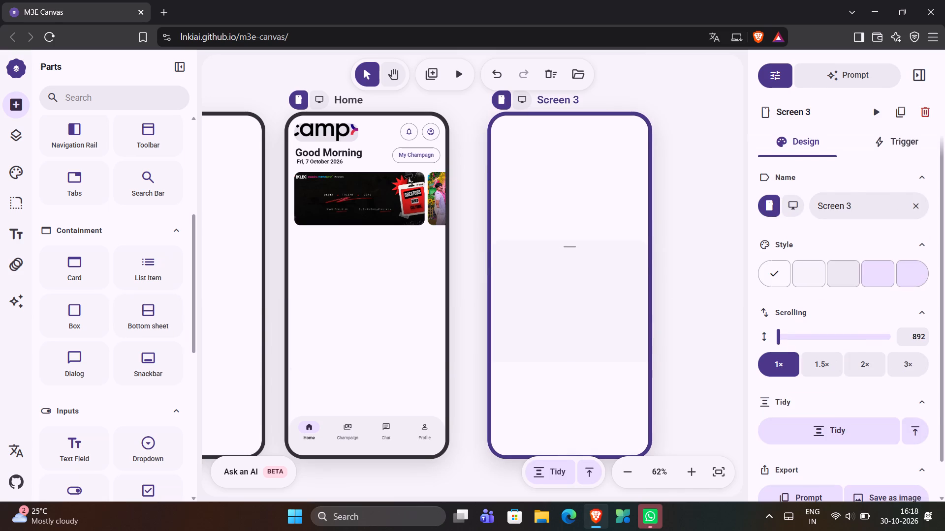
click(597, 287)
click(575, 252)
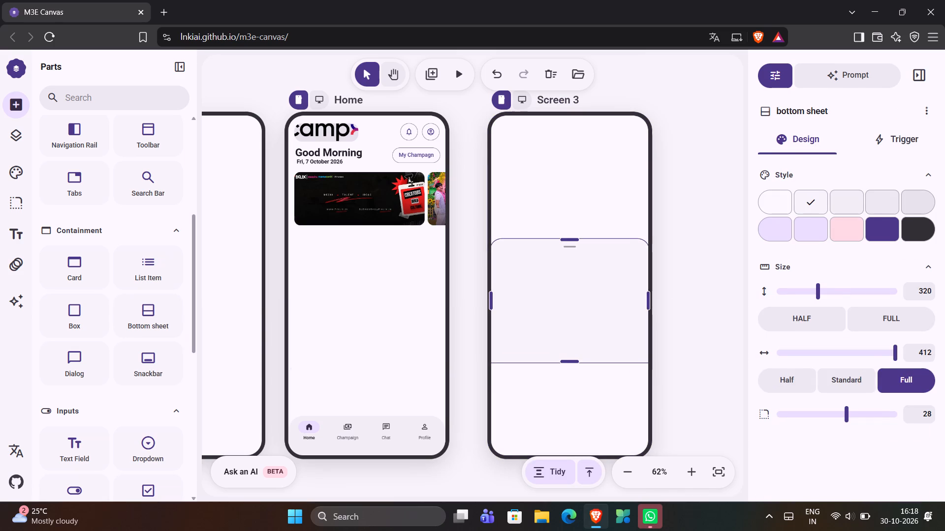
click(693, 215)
Preview Screen 3 in the prototype player, try moving the bottom sheet by its handle, and close the preview.
click(459, 73)
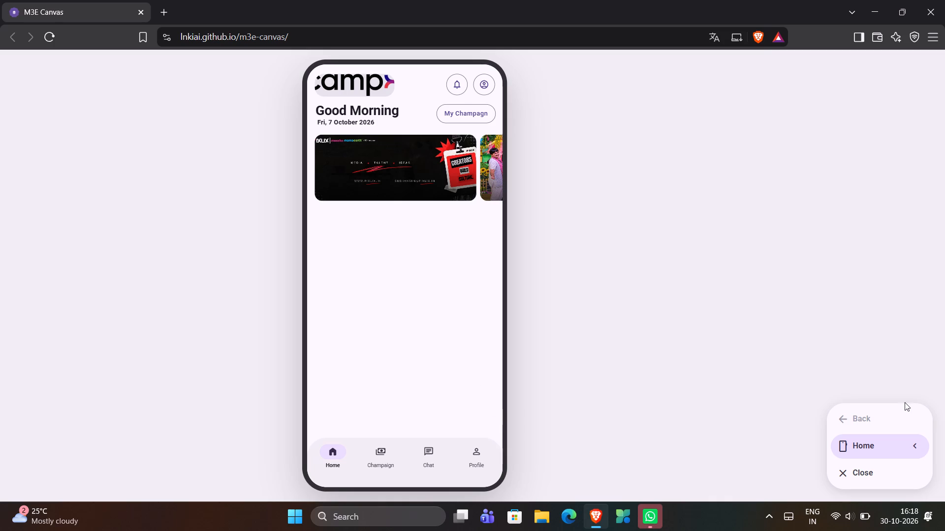
click(896, 456)
click(764, 442)
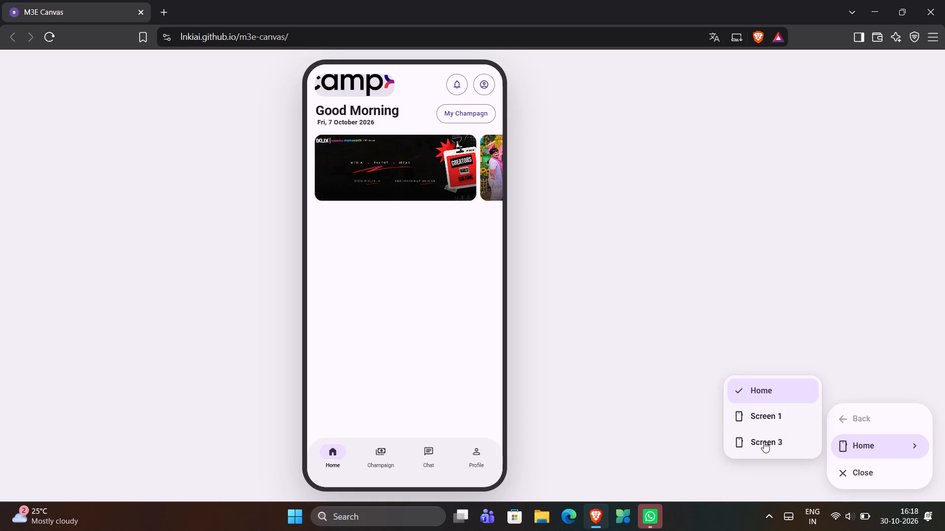
click(386, 230)
drag(411, 220, 410, 230)
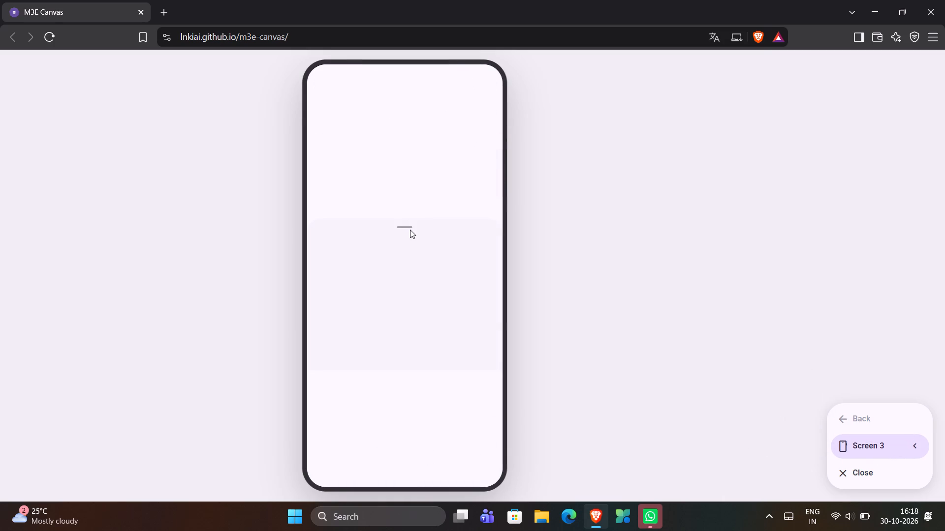
drag(410, 230, 410, 234)
click(852, 472)
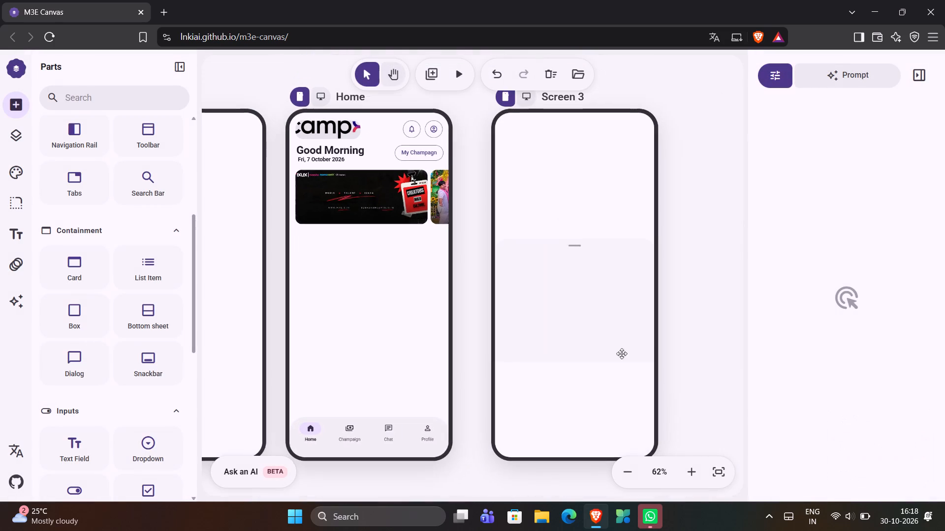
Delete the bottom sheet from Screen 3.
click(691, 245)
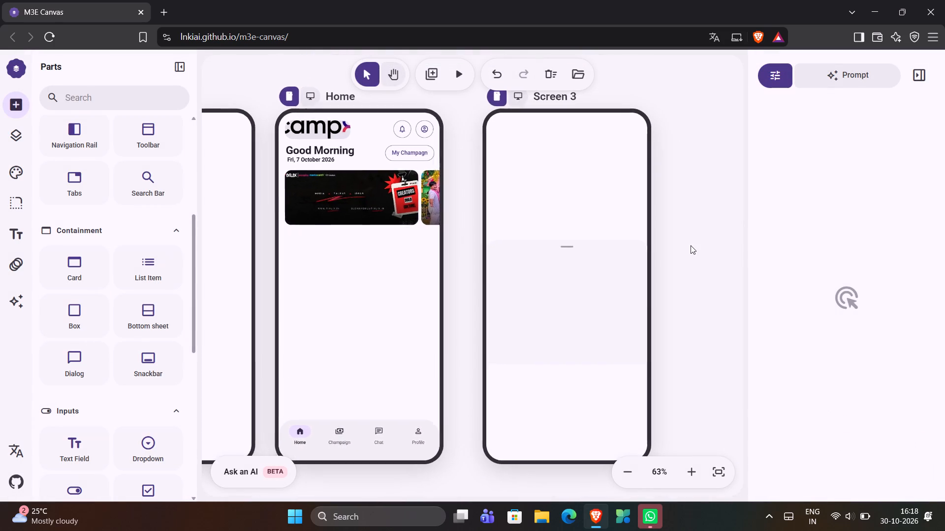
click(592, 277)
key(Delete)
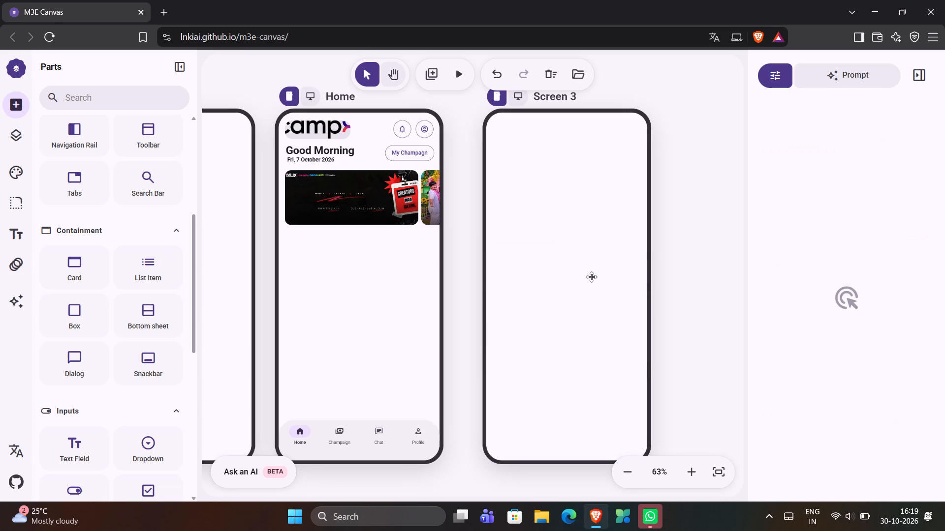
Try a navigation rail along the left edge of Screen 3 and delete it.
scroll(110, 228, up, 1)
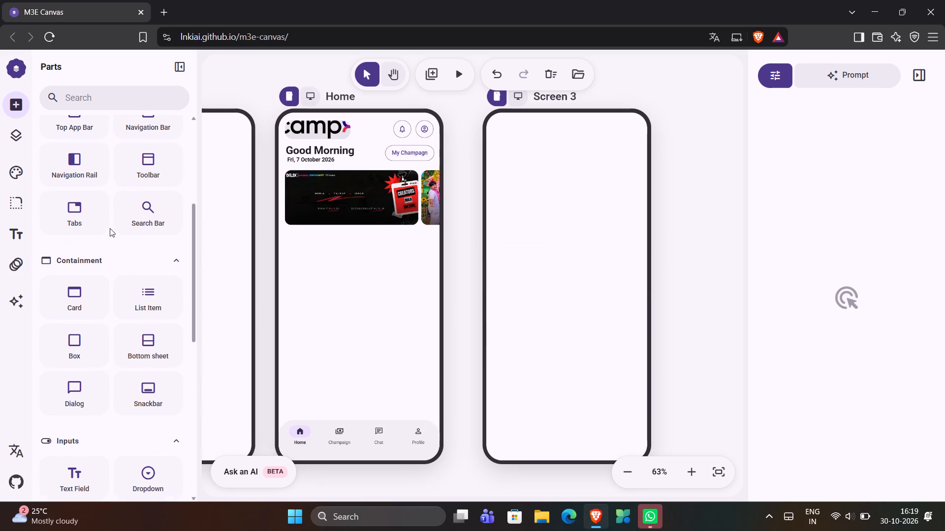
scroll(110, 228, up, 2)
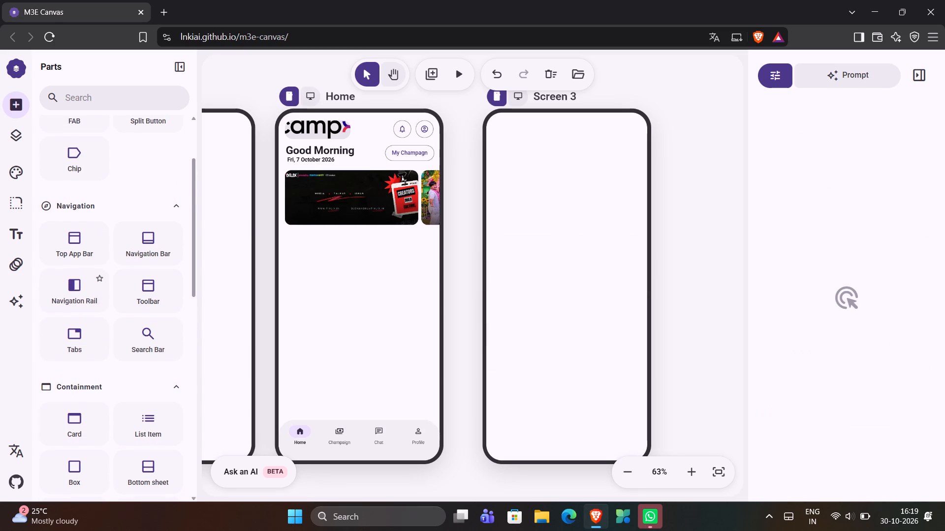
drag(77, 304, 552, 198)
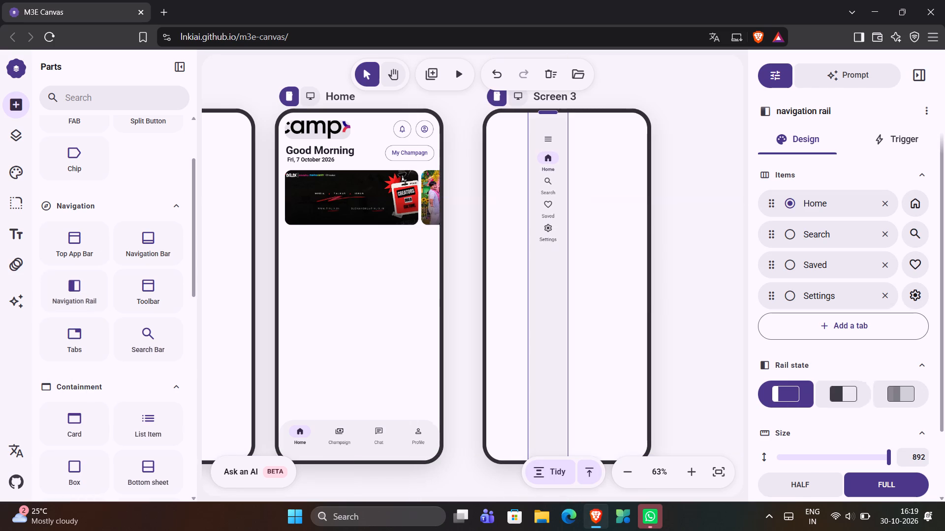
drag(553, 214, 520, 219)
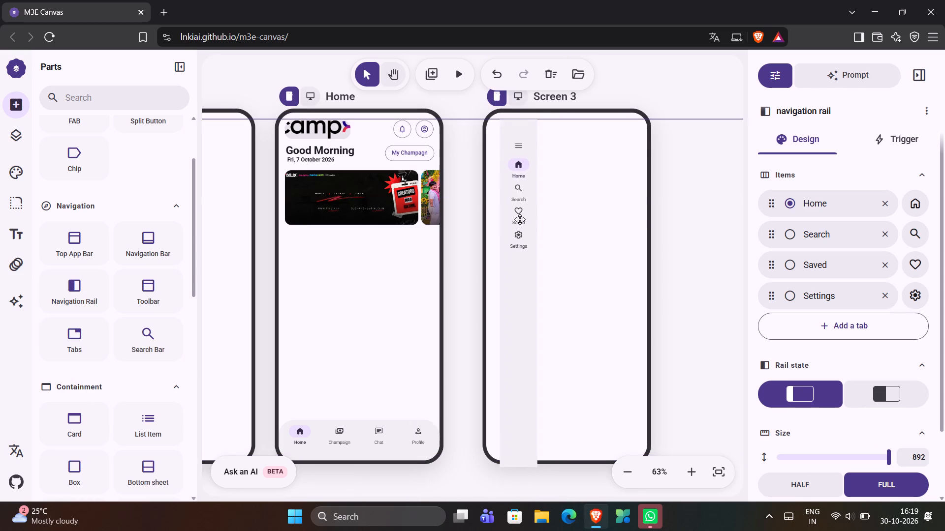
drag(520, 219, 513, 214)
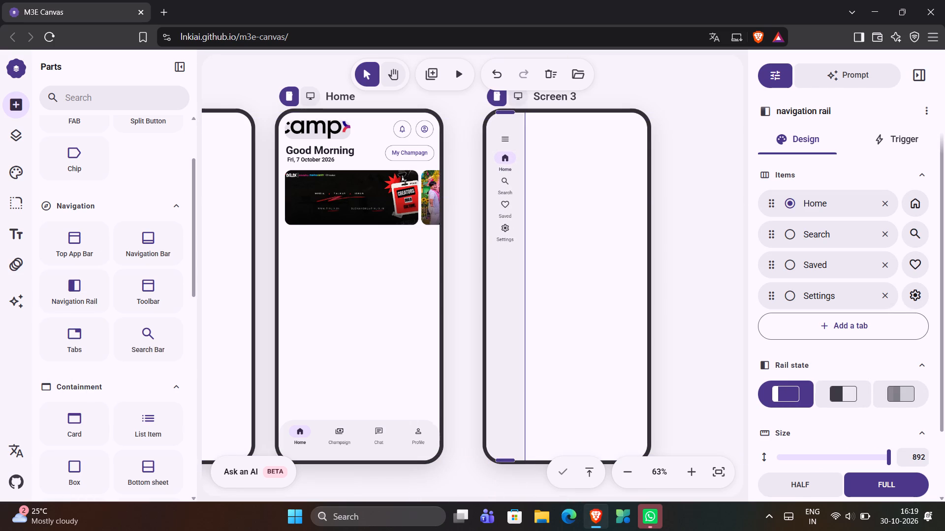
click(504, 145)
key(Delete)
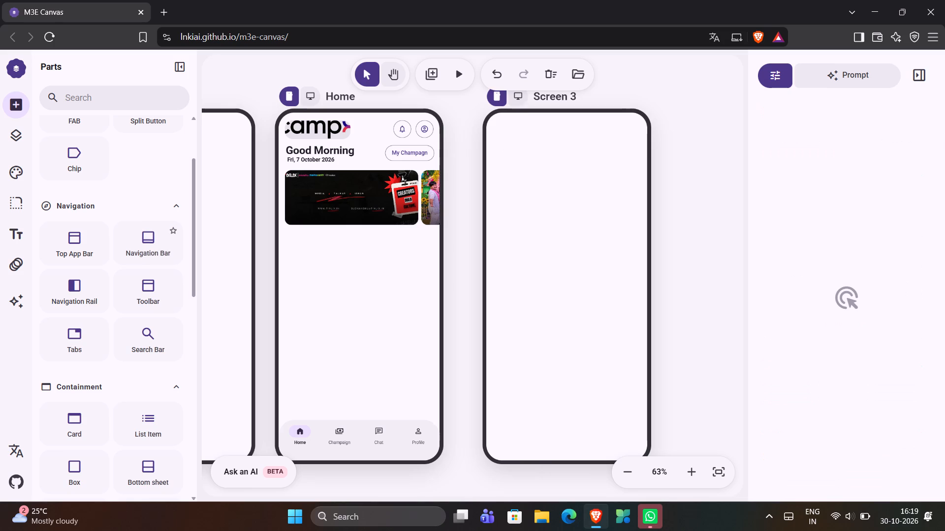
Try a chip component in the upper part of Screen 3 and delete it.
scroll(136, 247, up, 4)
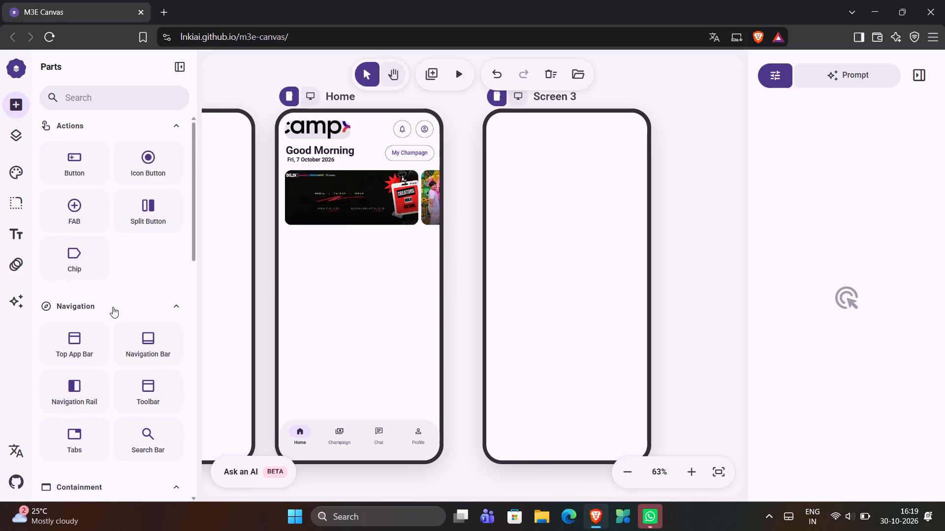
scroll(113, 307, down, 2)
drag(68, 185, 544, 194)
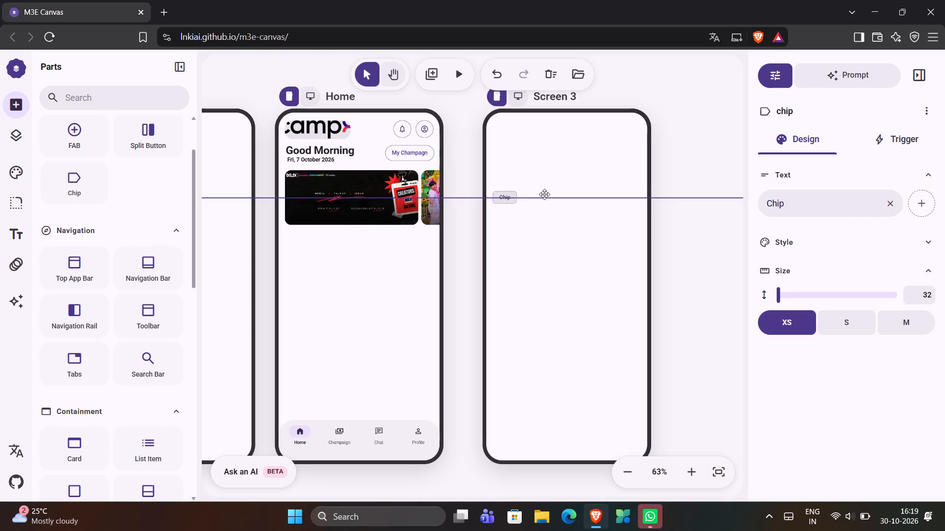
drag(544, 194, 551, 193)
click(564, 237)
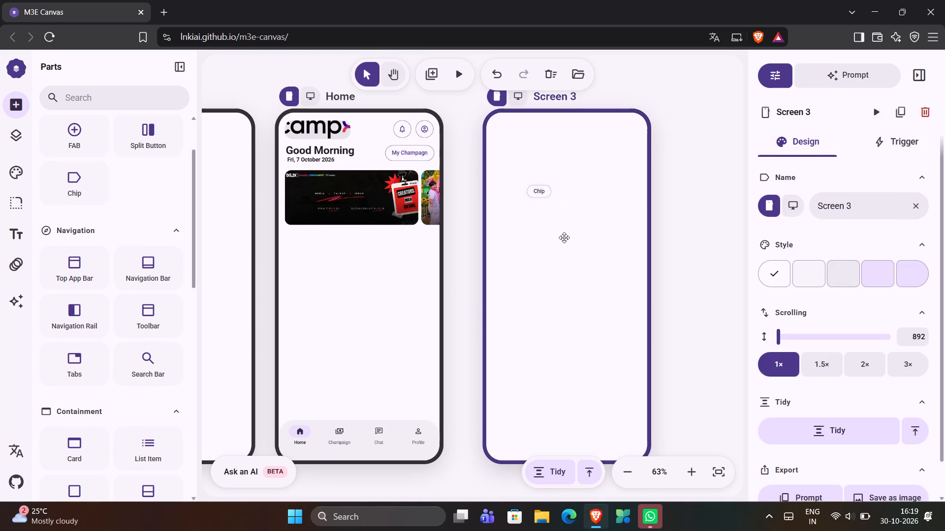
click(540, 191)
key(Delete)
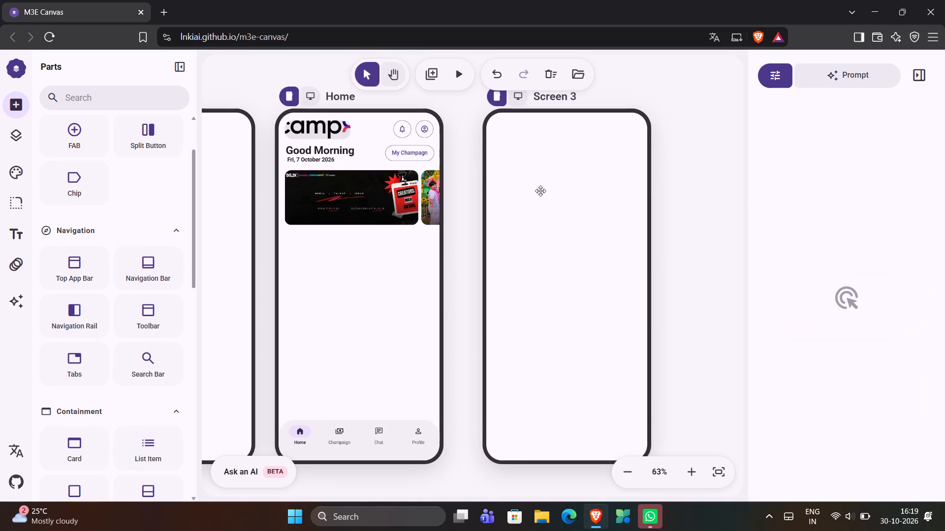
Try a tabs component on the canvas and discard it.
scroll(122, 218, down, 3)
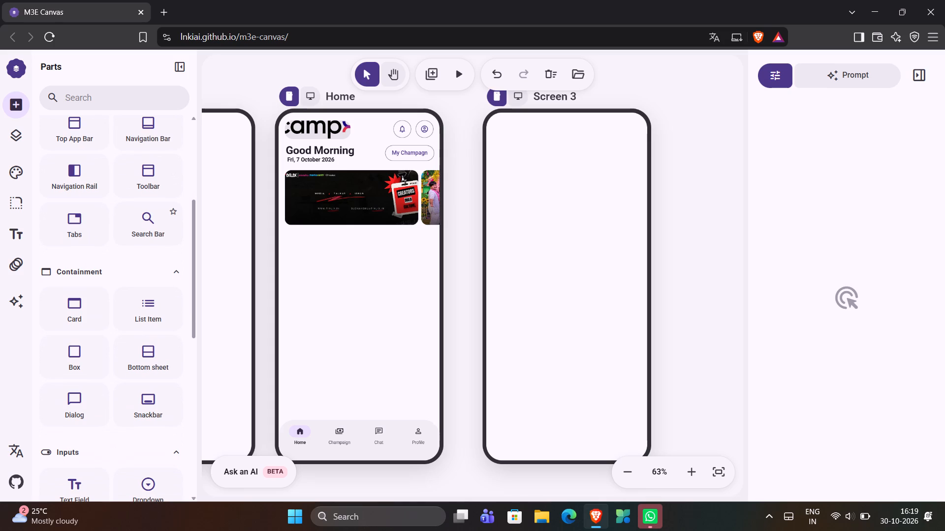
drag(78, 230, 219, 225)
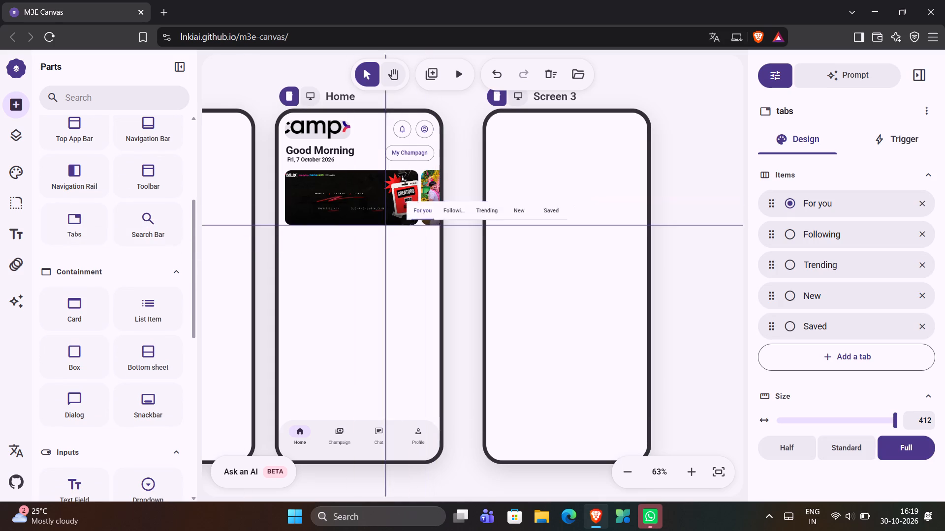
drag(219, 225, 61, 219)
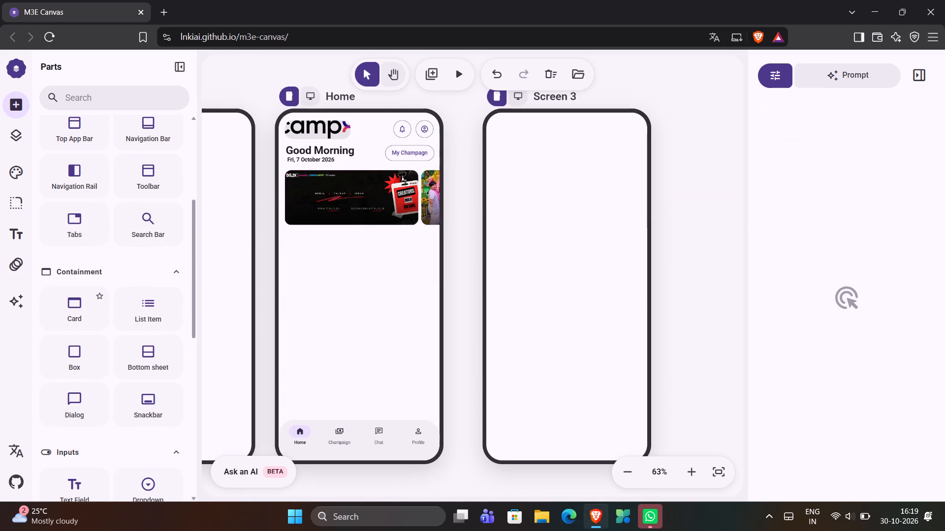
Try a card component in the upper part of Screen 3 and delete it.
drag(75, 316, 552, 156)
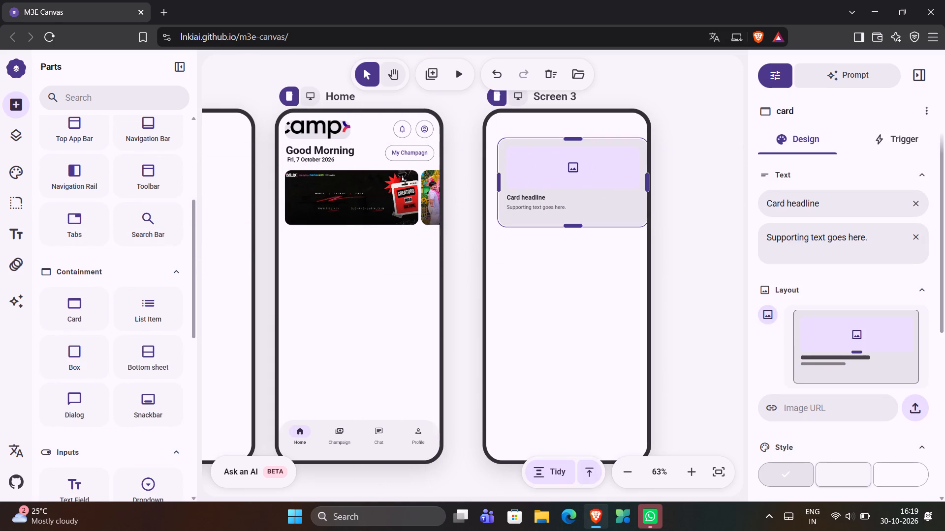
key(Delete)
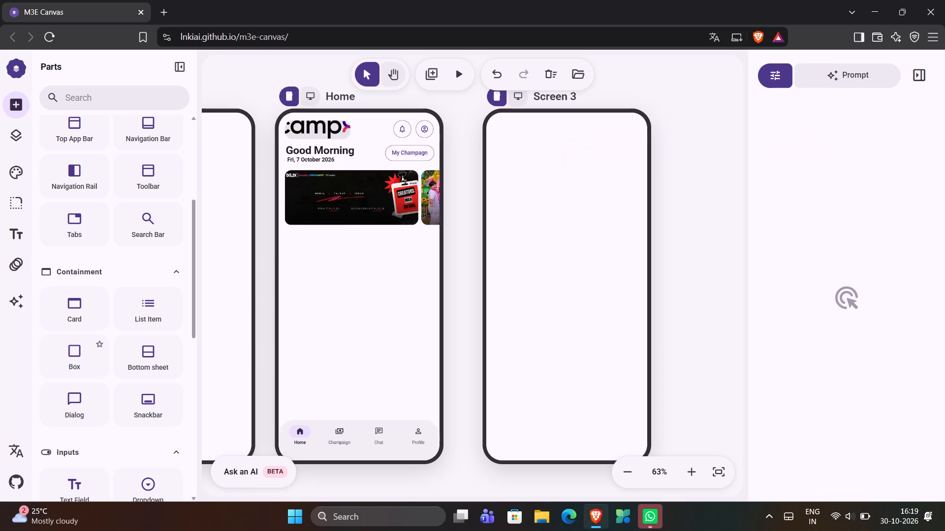
Place a full-width box in the upper part of Screen 3, leaving space above it for a header.
drag(67, 364, 539, 212)
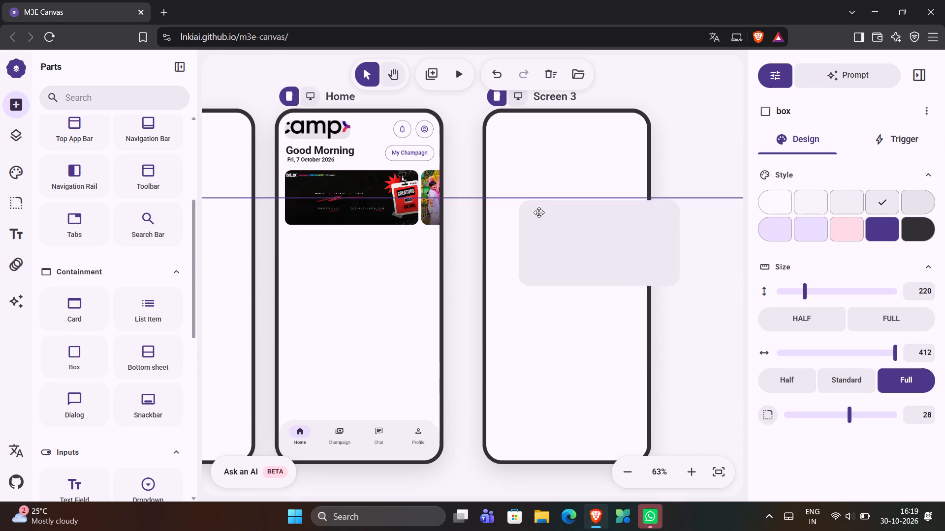
drag(539, 212, 533, 212)
drag(551, 239, 554, 205)
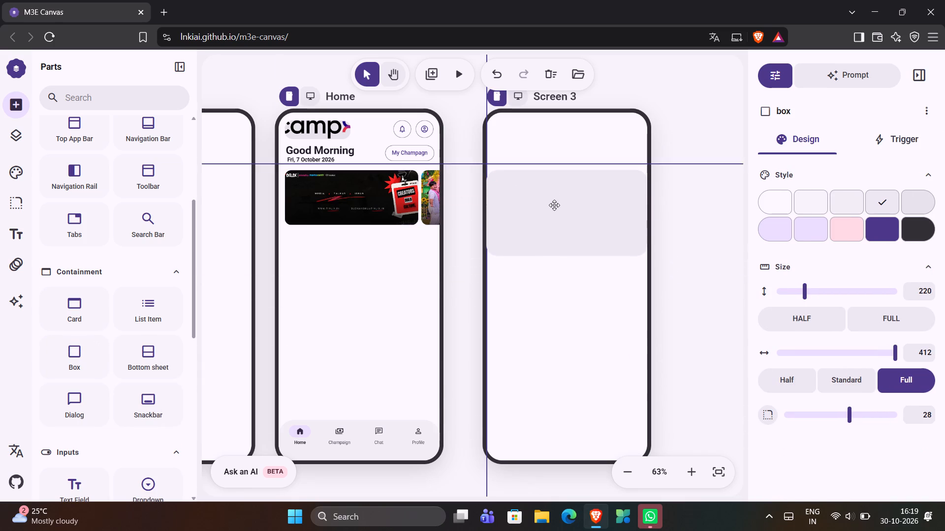
drag(554, 205, 549, 187)
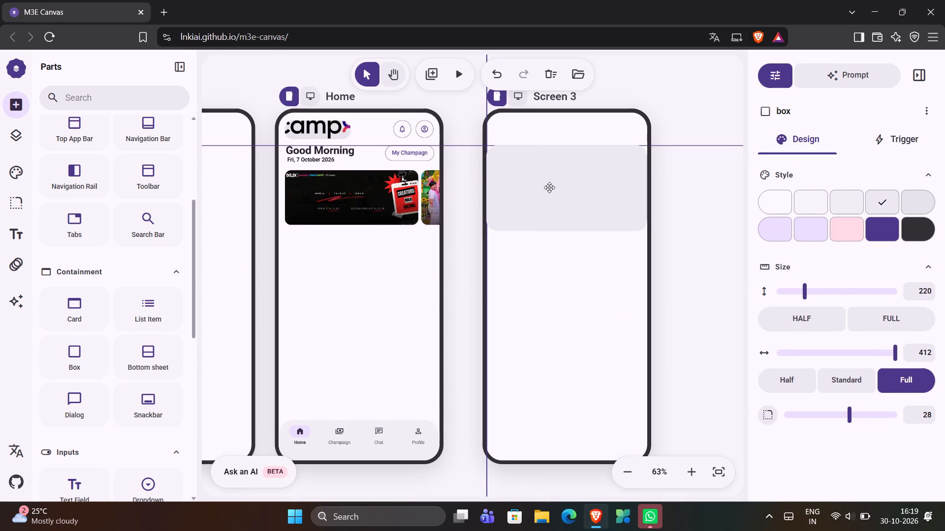
drag(549, 187, 549, 196)
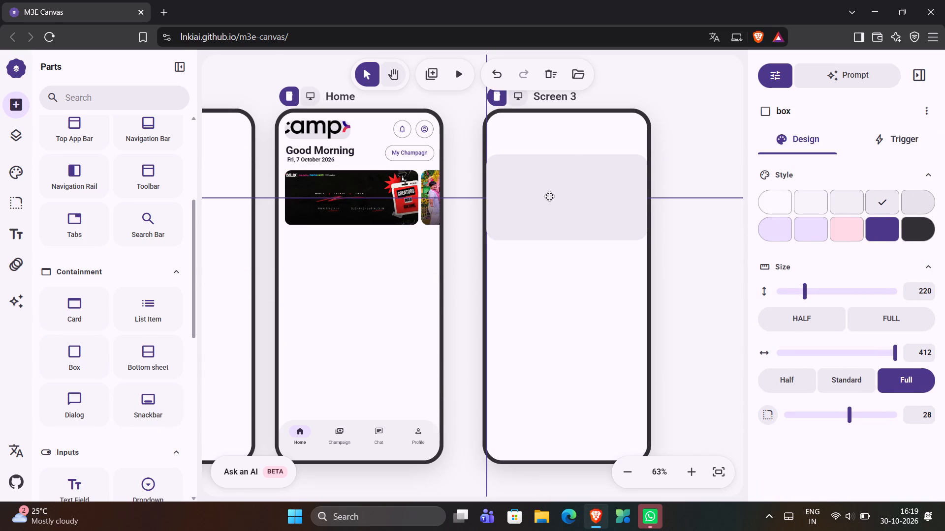
drag(549, 196, 549, 196)
click(679, 160)
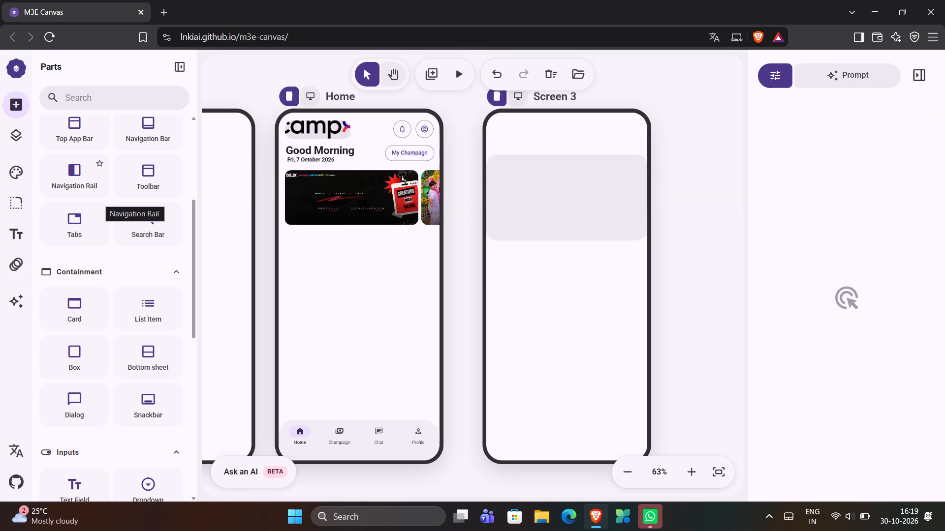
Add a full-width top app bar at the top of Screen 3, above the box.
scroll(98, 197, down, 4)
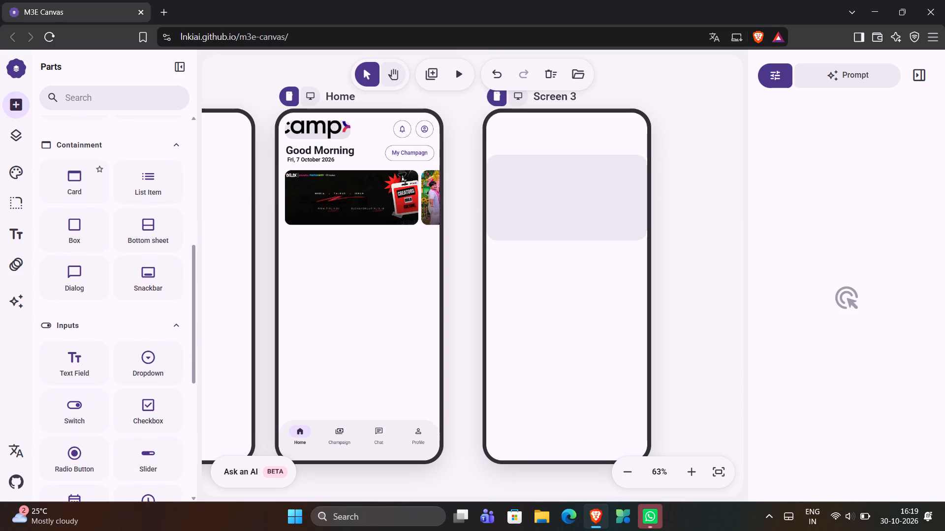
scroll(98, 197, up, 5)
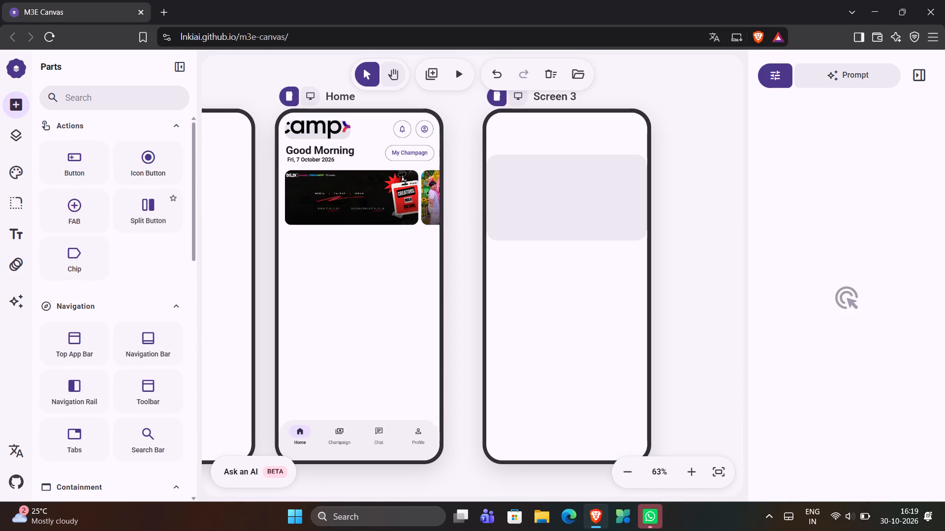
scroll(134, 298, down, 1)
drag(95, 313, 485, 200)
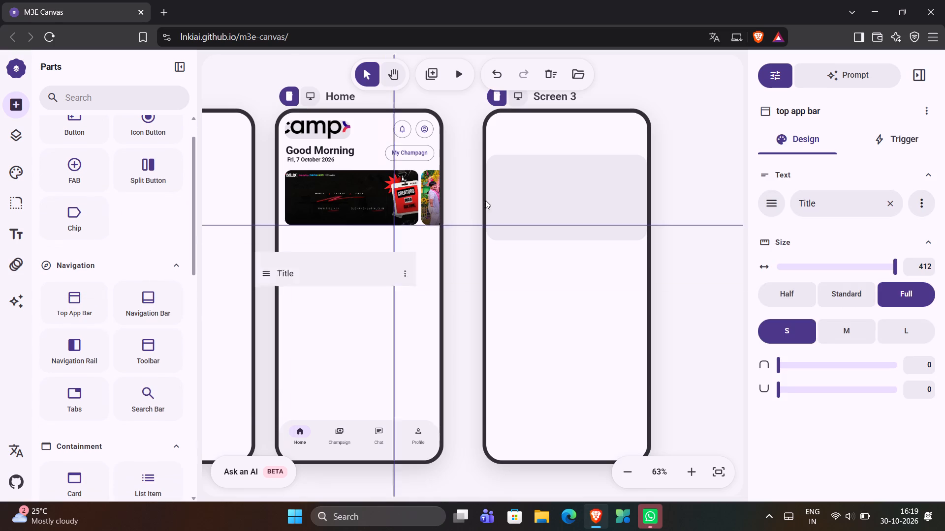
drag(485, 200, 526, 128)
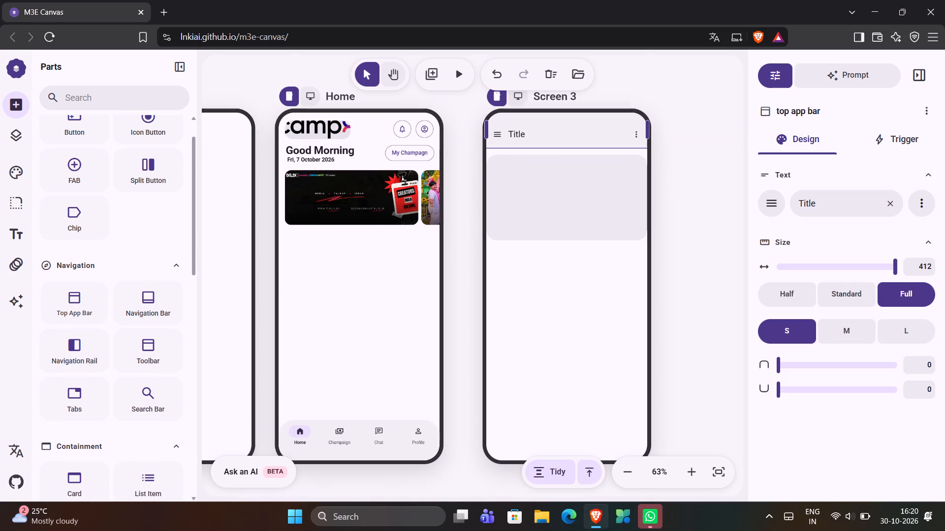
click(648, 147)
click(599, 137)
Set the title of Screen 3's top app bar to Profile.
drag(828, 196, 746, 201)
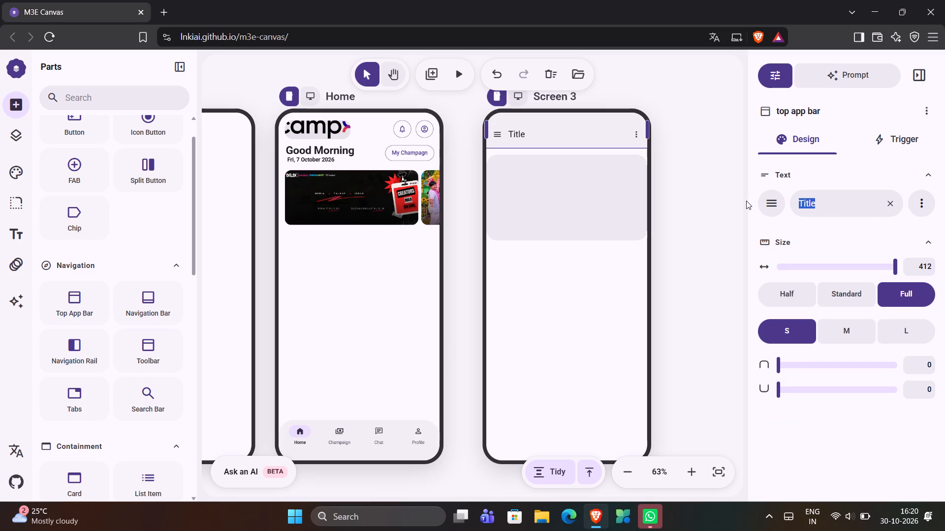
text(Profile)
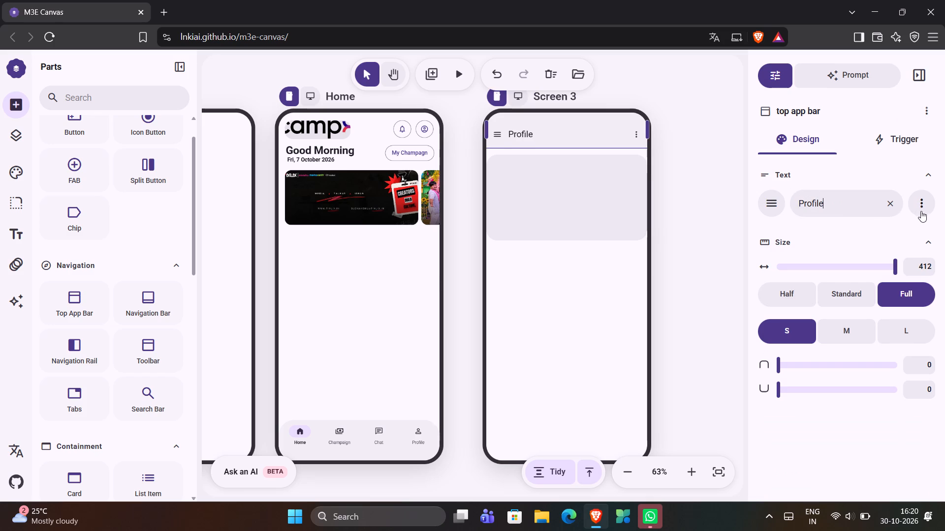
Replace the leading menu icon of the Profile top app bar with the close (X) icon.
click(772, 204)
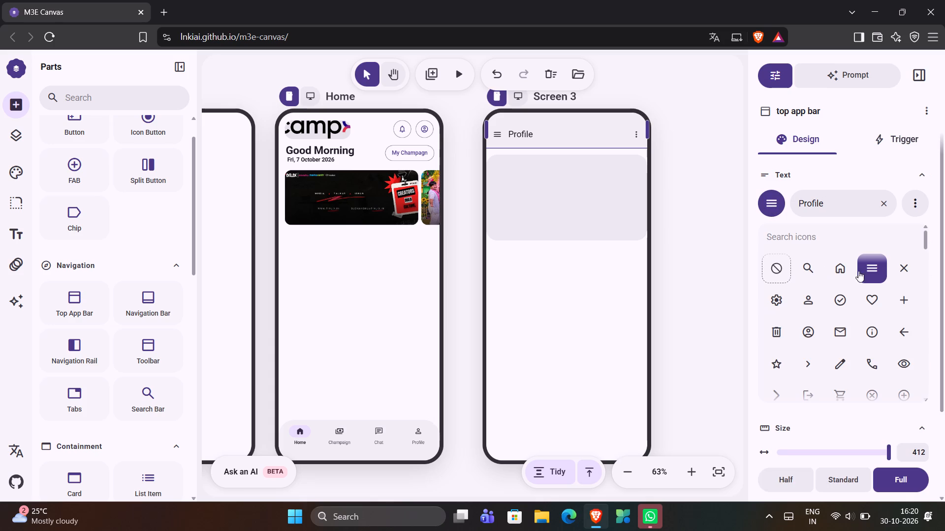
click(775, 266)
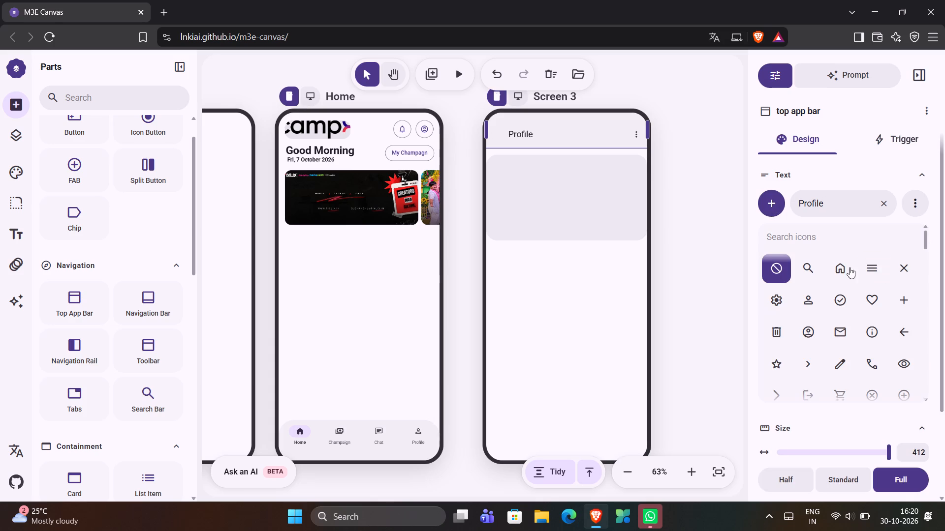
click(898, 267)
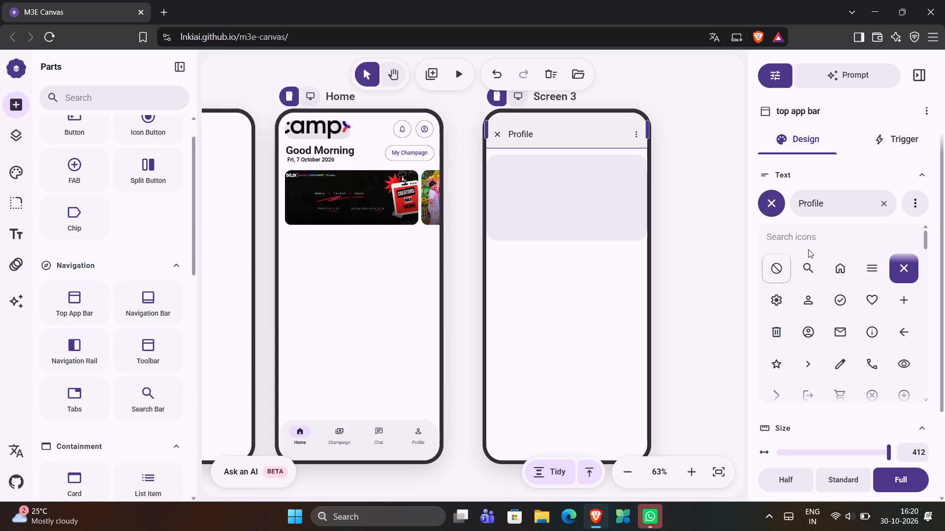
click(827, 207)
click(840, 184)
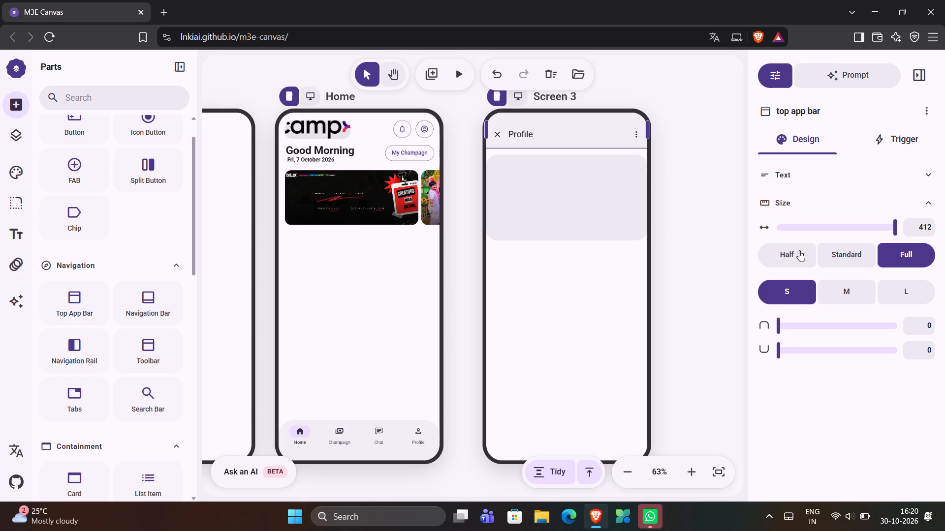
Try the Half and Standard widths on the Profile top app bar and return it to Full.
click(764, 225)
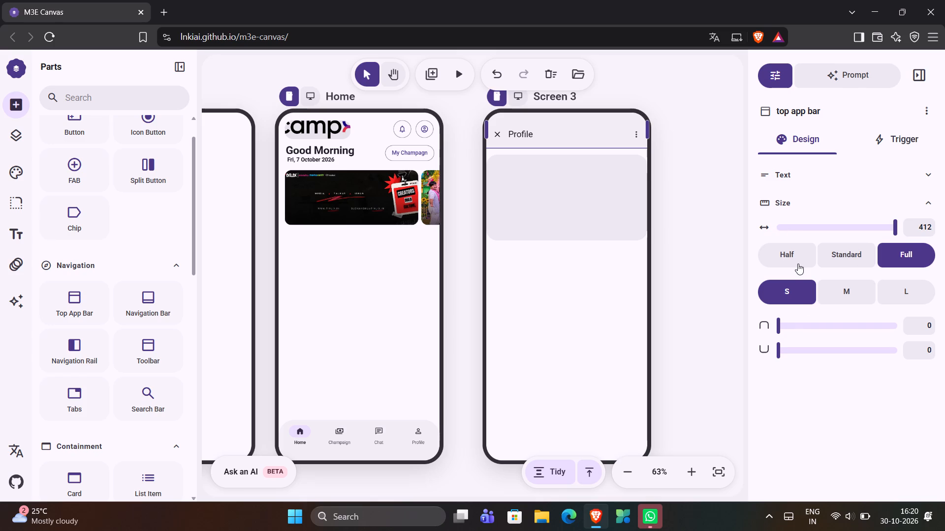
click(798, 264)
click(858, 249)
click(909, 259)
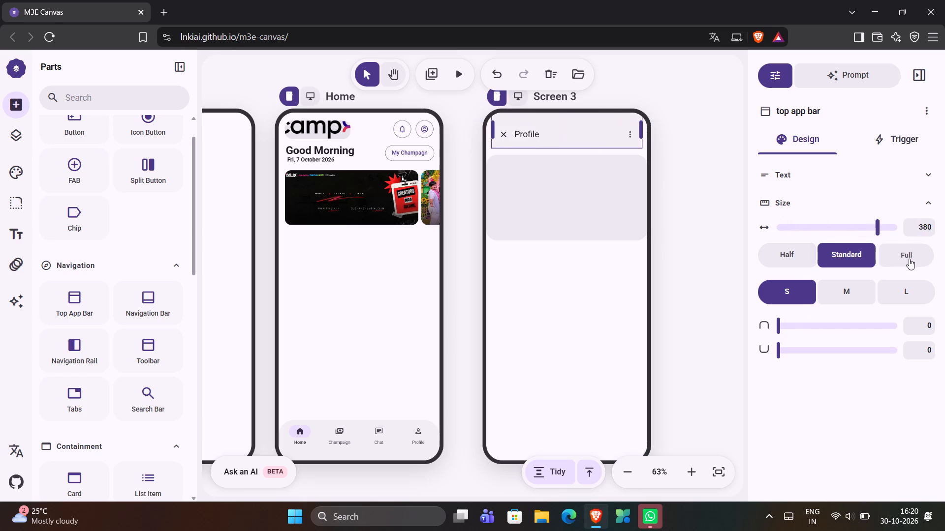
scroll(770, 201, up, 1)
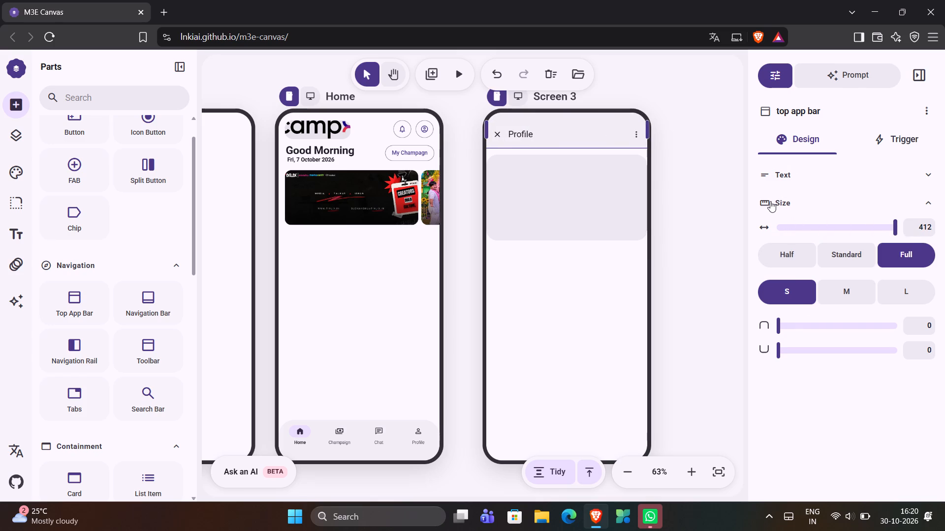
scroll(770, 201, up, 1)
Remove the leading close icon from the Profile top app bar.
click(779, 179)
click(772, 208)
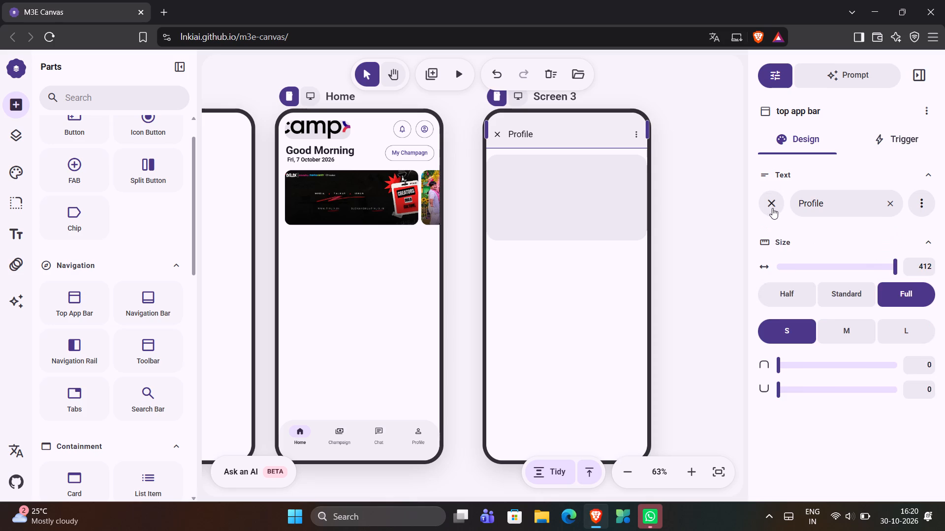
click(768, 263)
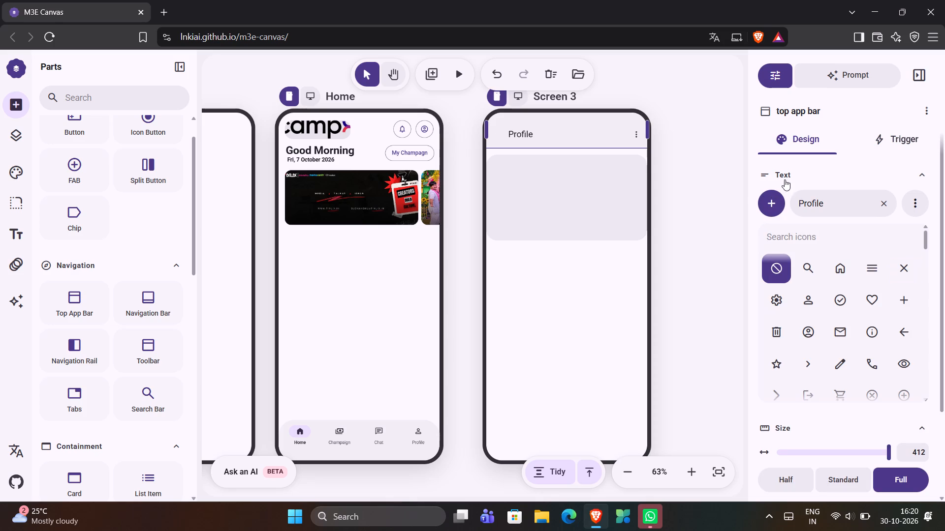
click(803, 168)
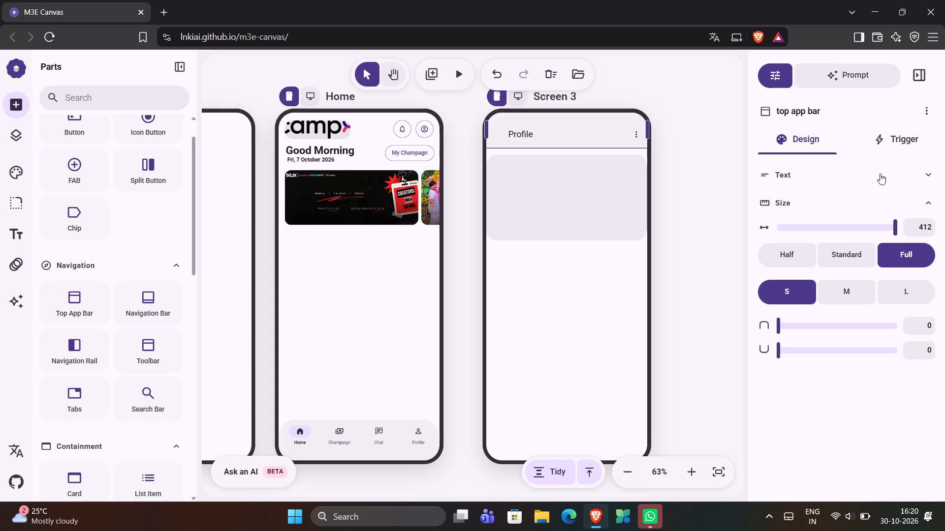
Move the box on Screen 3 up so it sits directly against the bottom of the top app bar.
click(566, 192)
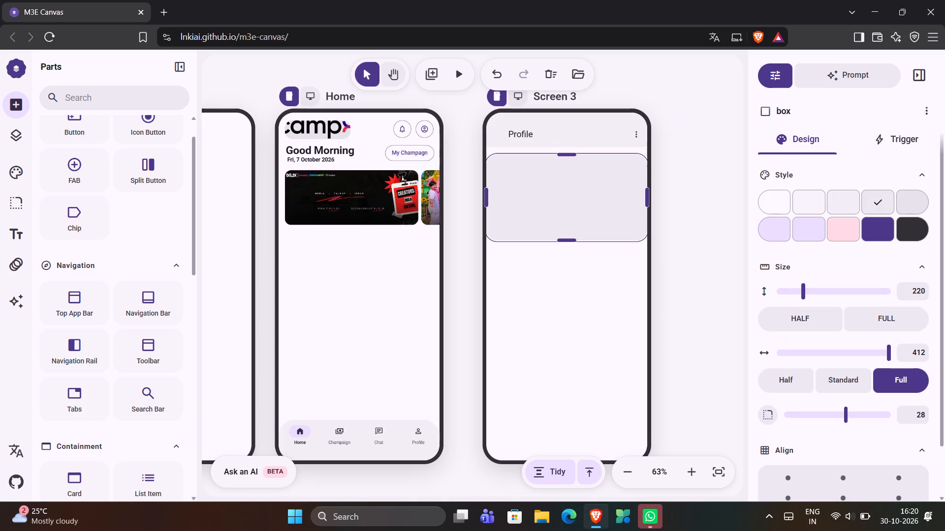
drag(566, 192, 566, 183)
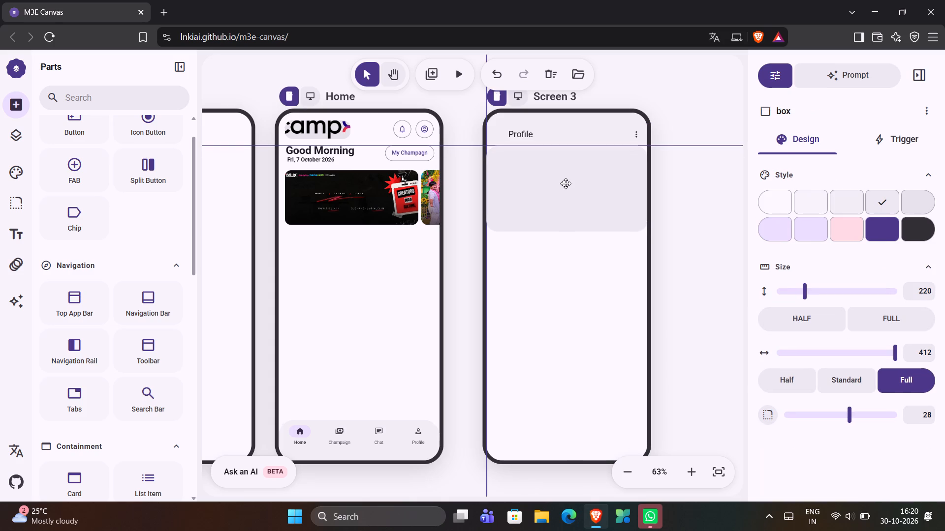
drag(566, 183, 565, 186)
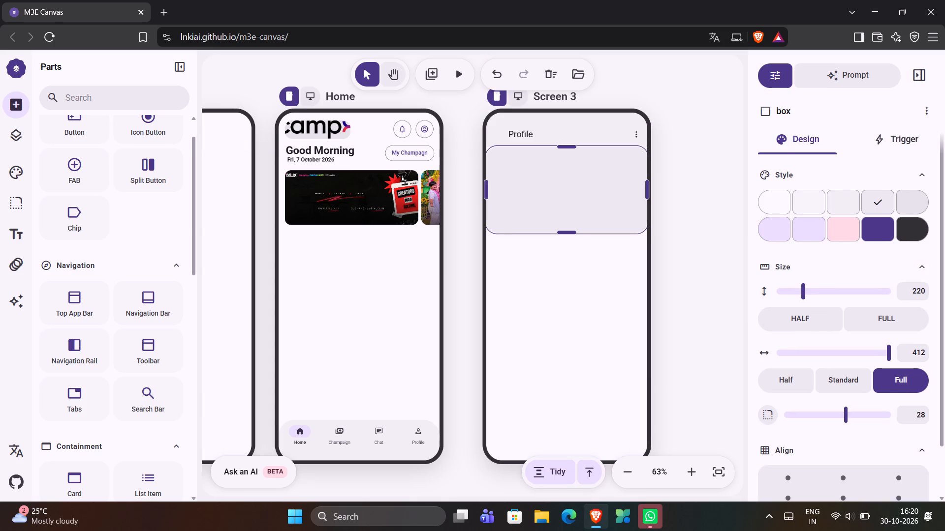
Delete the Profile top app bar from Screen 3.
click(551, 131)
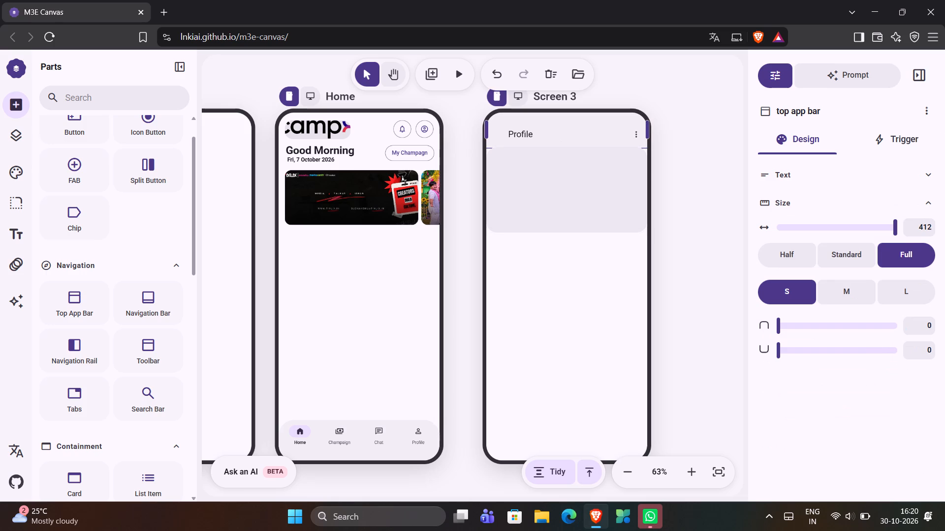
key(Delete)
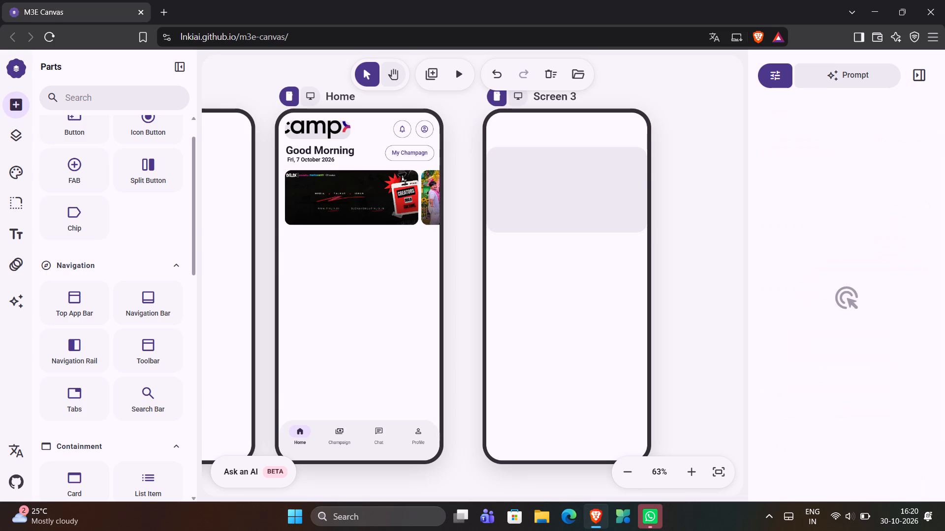
Shift the box on Screen 3 slightly upward, aligning its top edge with the Good Morning heading on the Home screen.
drag(544, 175, 544, 169)
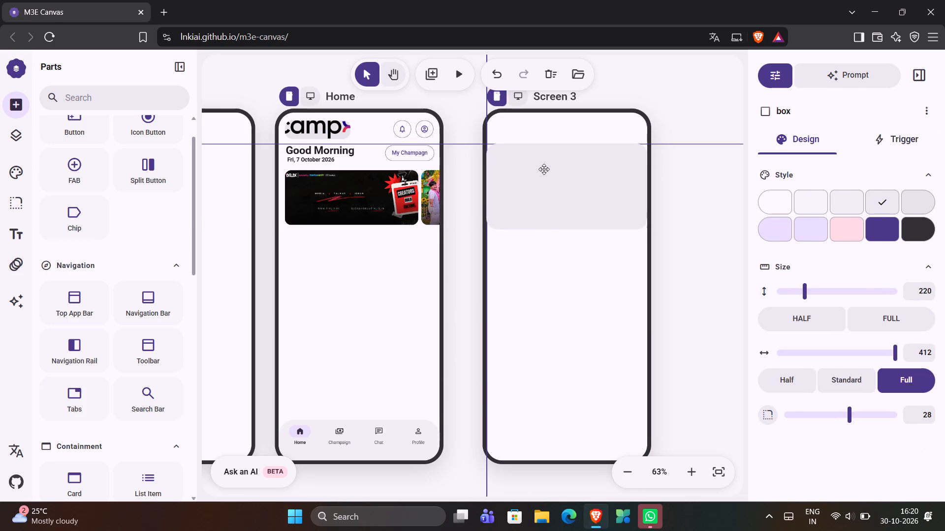
drag(544, 169, 544, 167)
click(658, 149)
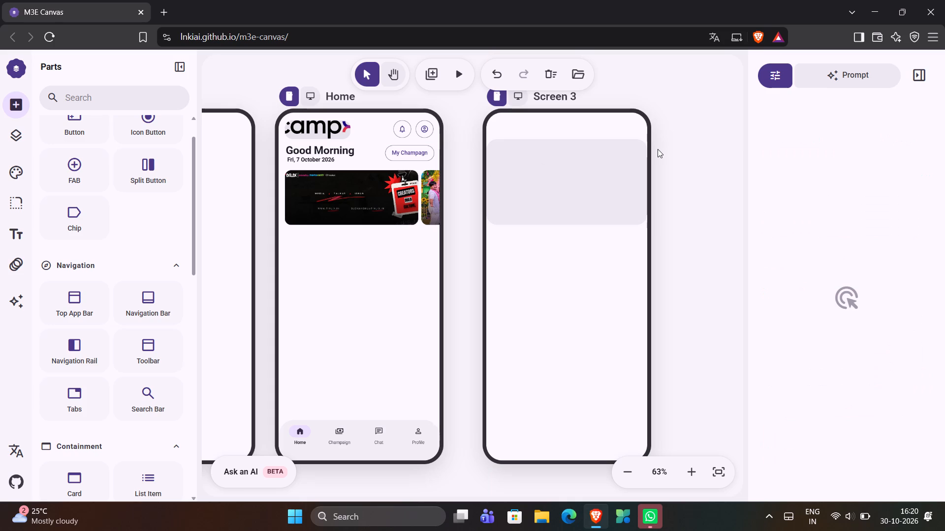
click(546, 175)
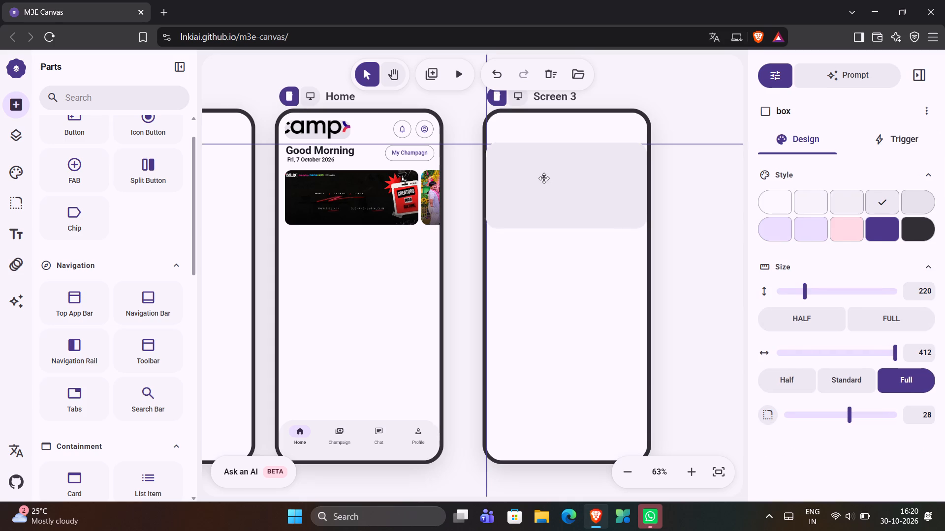
click(674, 171)
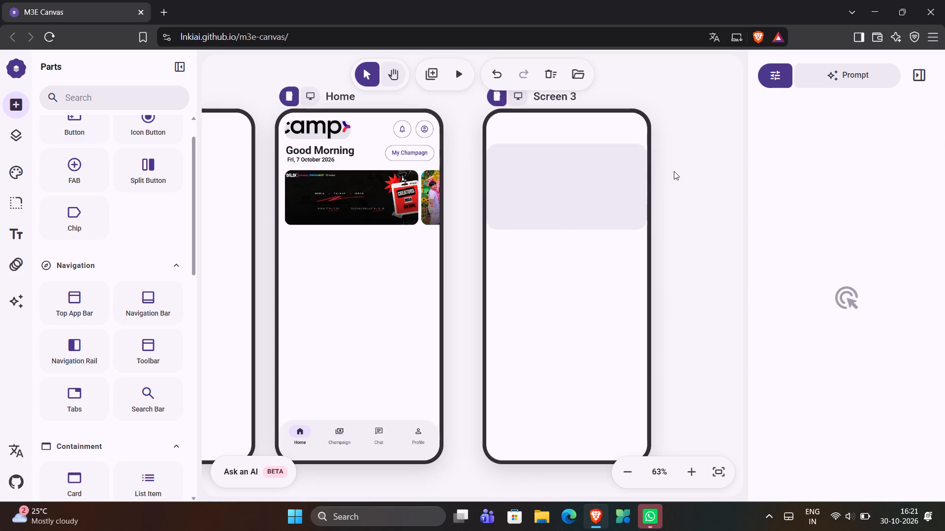
Add an Image part to Screen 3, centred horizontally in the empty area below the box.
scroll(114, 261, up, 2)
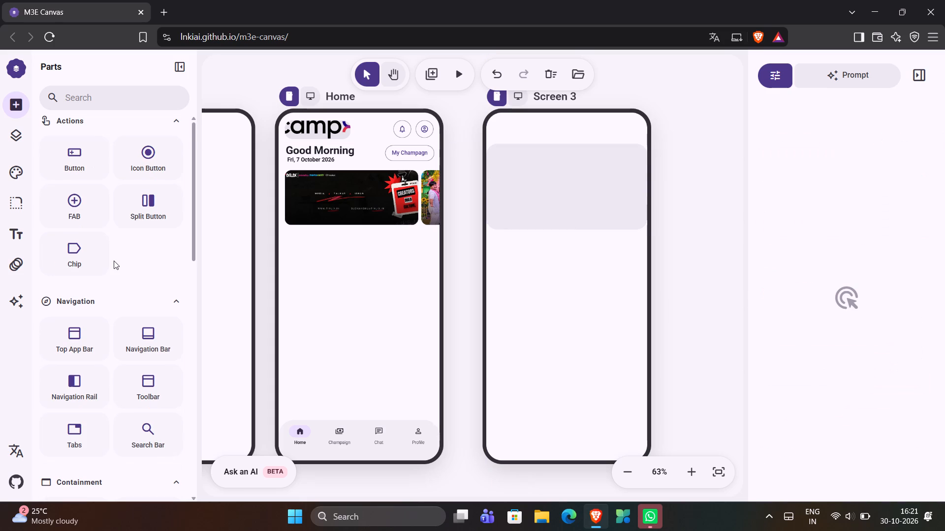
scroll(114, 261, up, 2)
scroll(114, 261, down, 7)
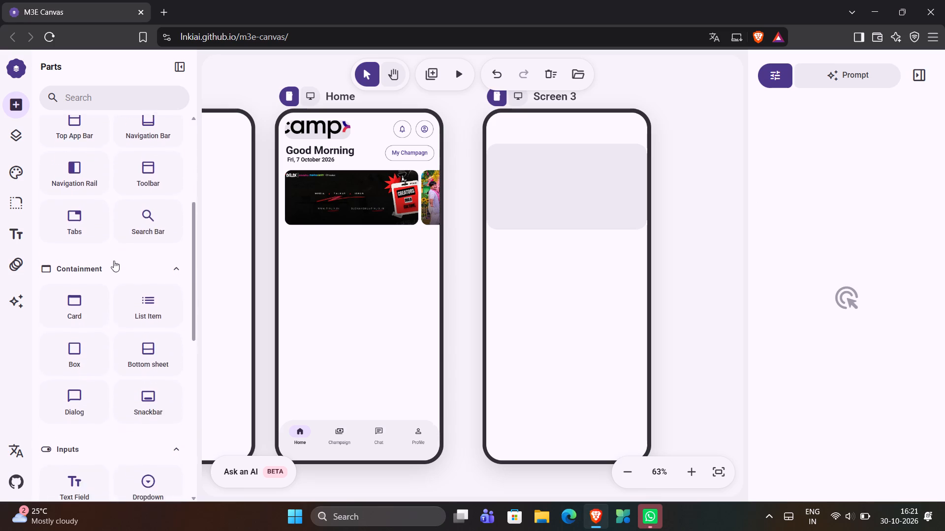
scroll(114, 261, down, 3)
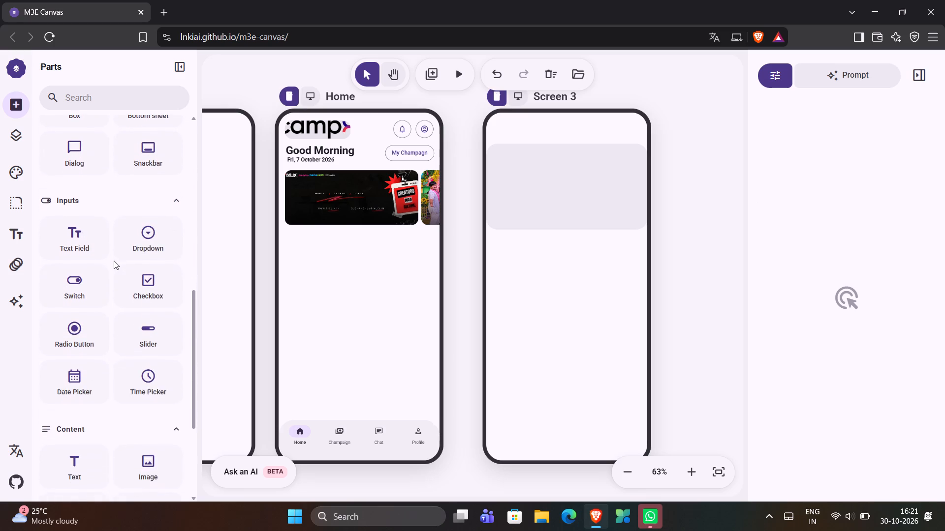
scroll(114, 261, down, 3)
click(152, 287)
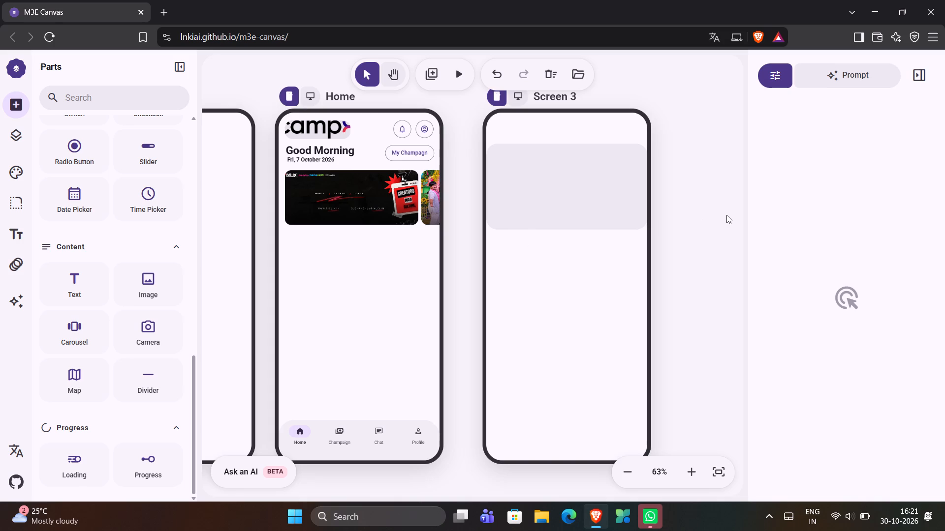
drag(153, 278, 348, 279)
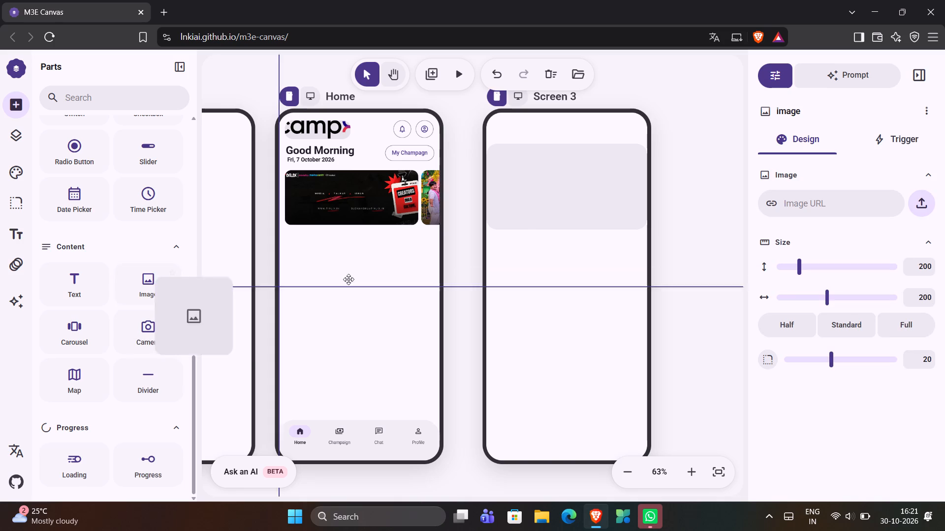
drag(348, 279, 567, 300)
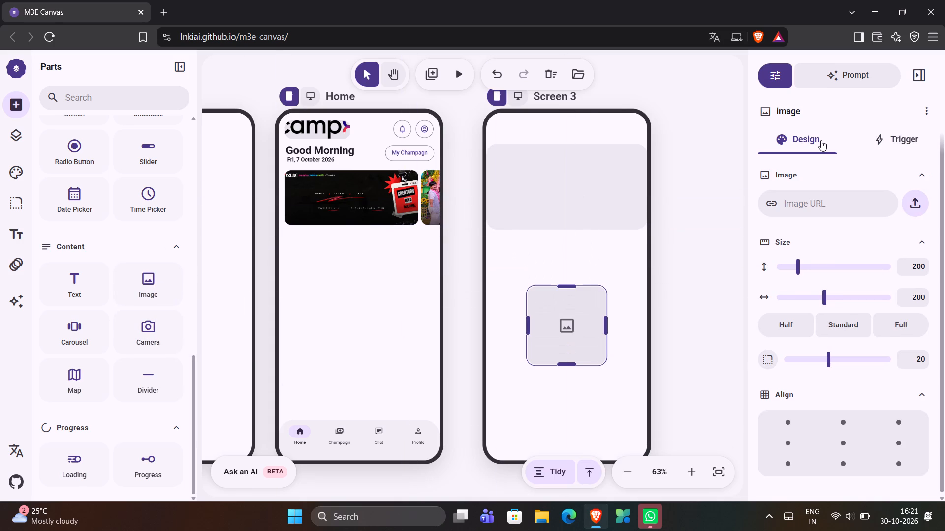
Switch the image to individual corner radii and round all four corners to 48.
scroll(850, 299, down, 2)
click(763, 358)
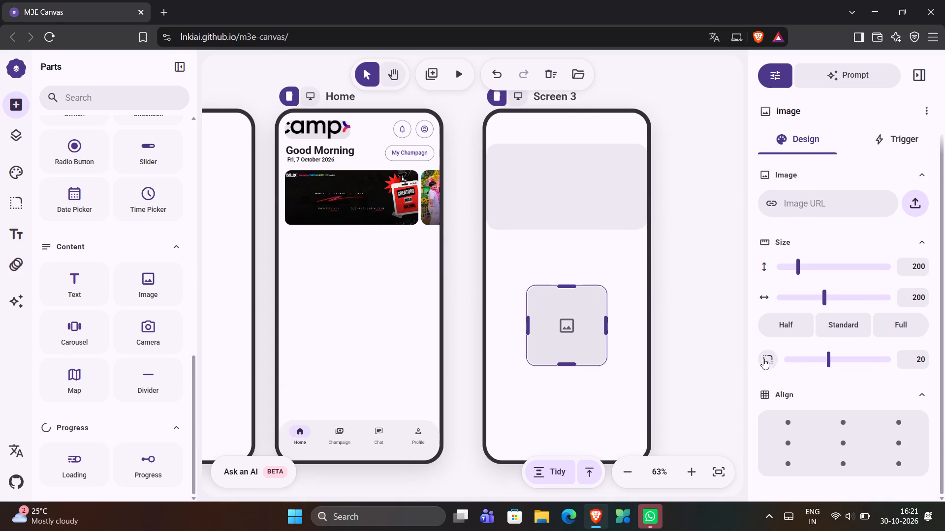
drag(828, 379, 880, 419)
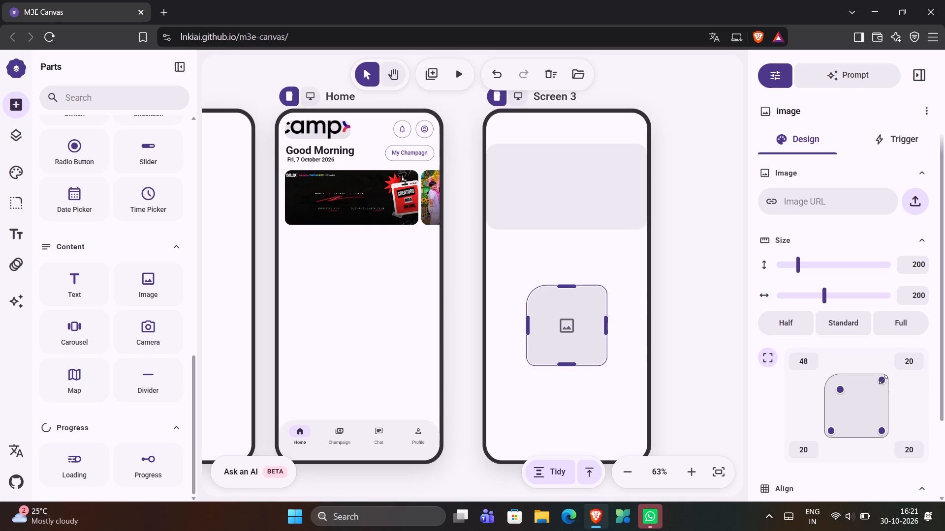
drag(882, 380, 845, 416)
drag(880, 429, 825, 394)
drag(829, 430, 839, 420)
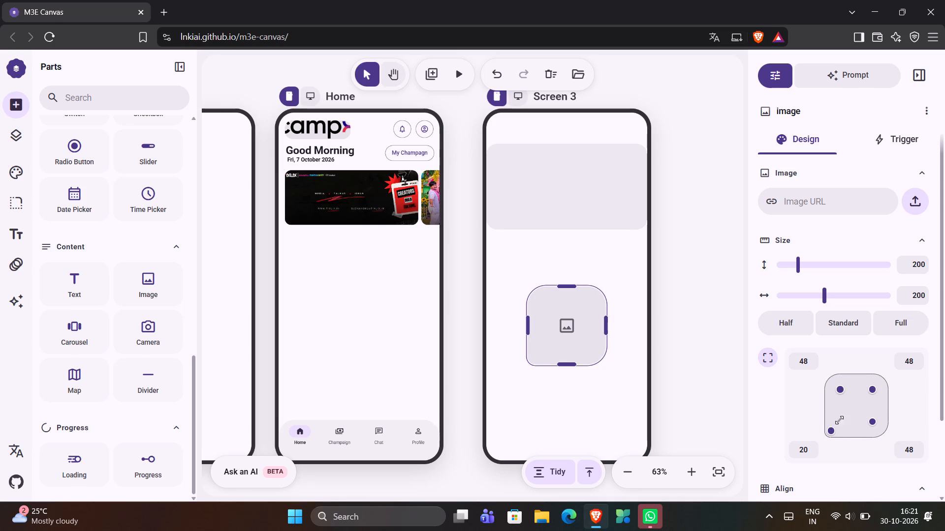
drag(839, 420, 881, 383)
Reduce the image's height to 196.
scroll(863, 227, down, 3)
scroll(847, 233, up, 1)
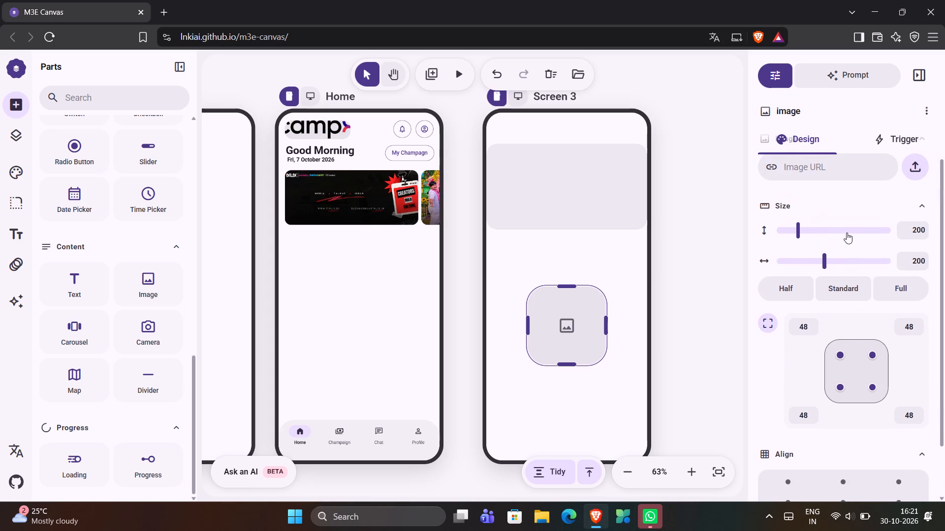
drag(798, 227, 796, 233)
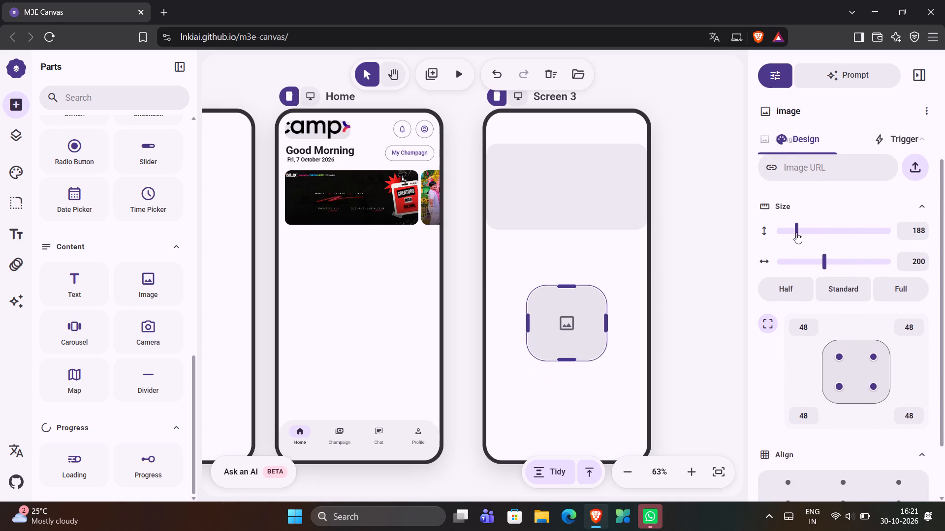
drag(796, 233, 798, 233)
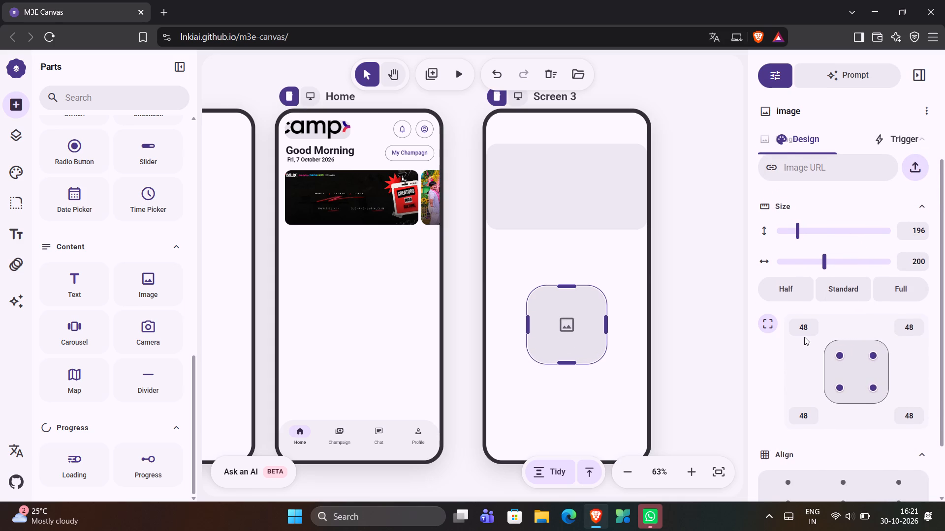
Try the Standard width on the Screen 3 image and settle on Half.
scroll(804, 337, down, 2)
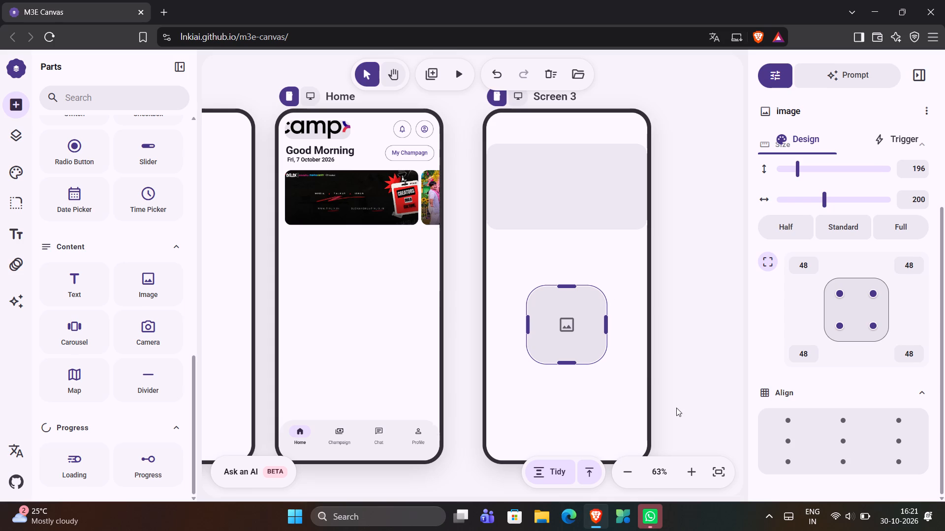
scroll(827, 219, up, 2)
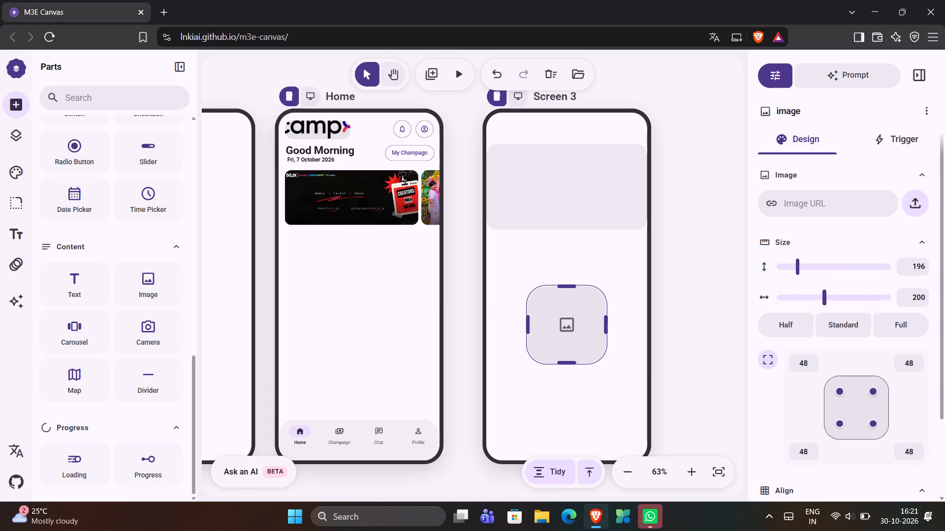
scroll(844, 265, down, 1)
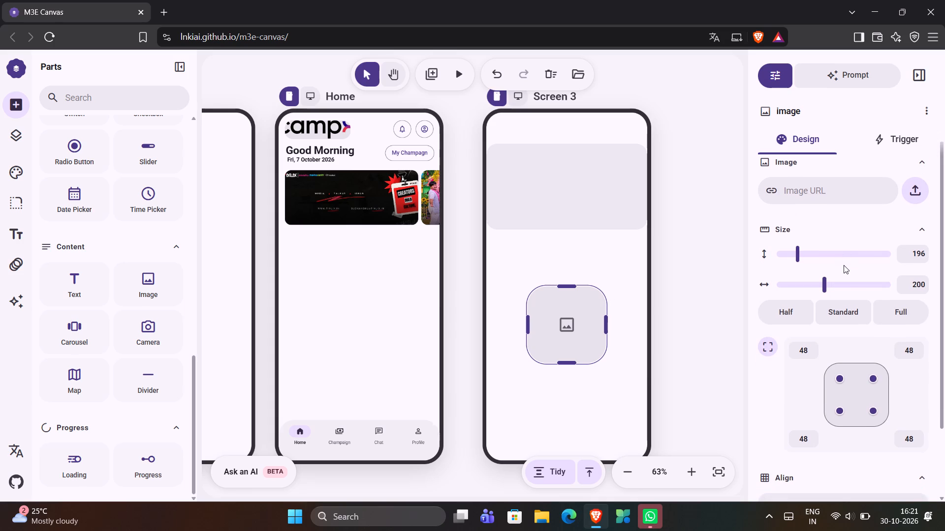
scroll(844, 265, down, 1)
click(850, 290)
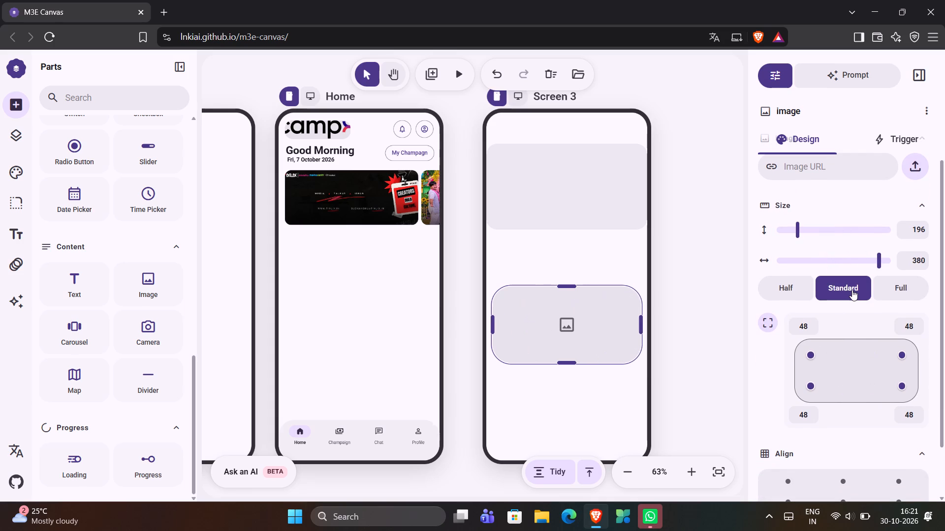
click(800, 285)
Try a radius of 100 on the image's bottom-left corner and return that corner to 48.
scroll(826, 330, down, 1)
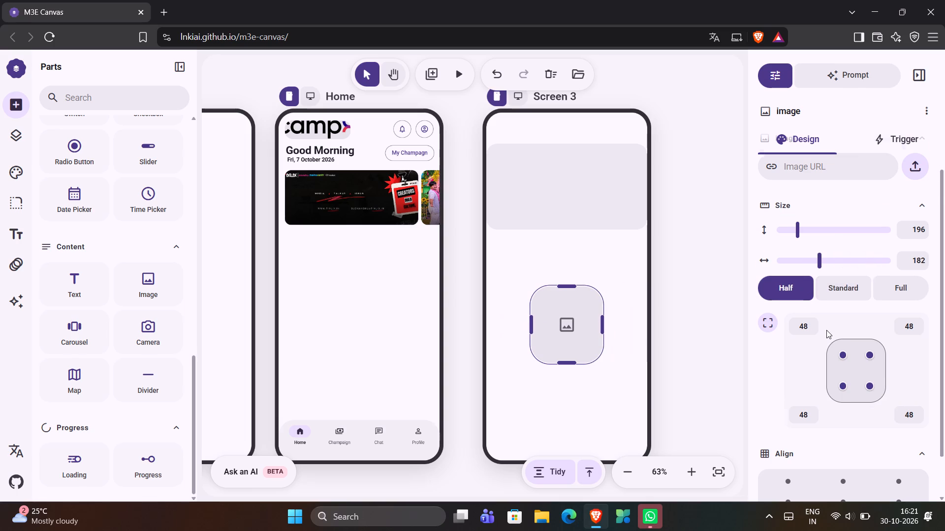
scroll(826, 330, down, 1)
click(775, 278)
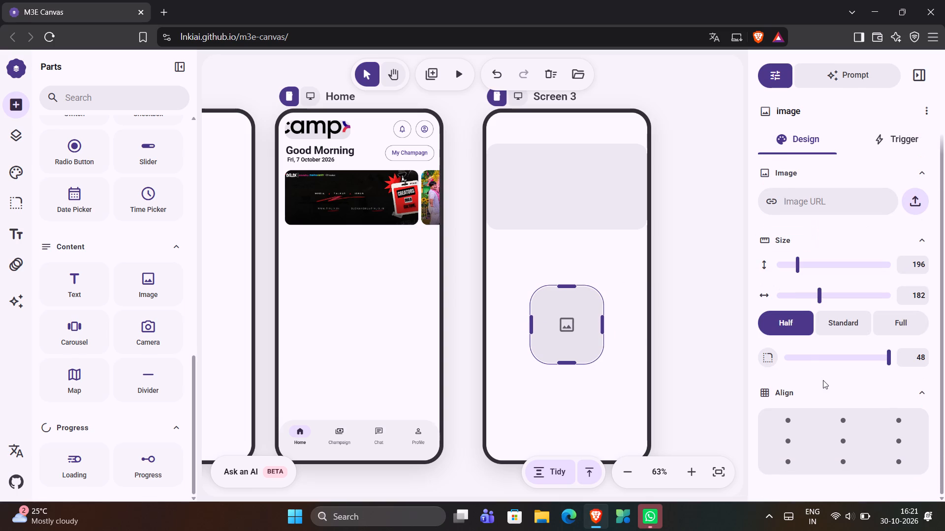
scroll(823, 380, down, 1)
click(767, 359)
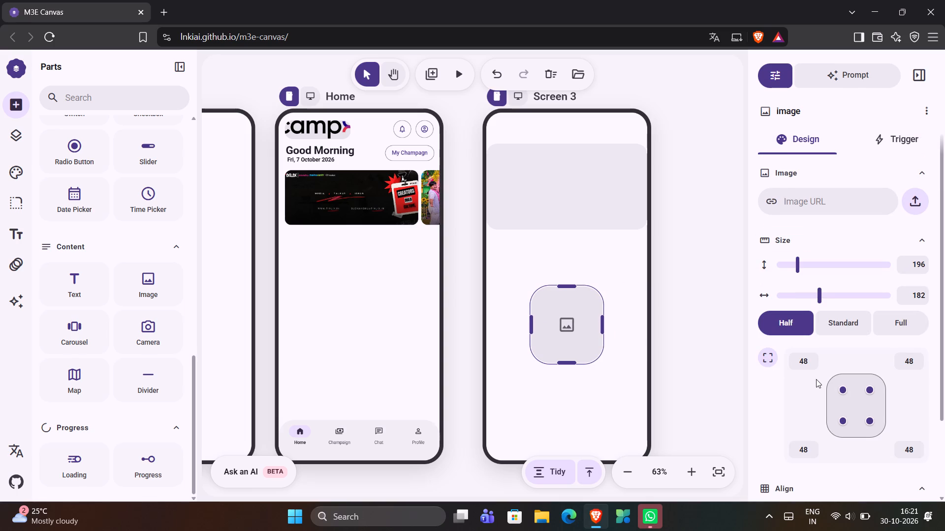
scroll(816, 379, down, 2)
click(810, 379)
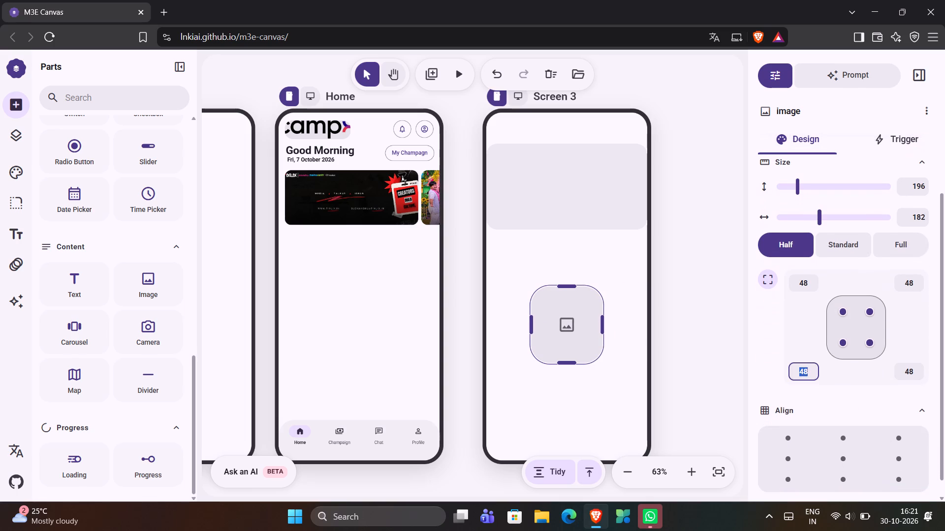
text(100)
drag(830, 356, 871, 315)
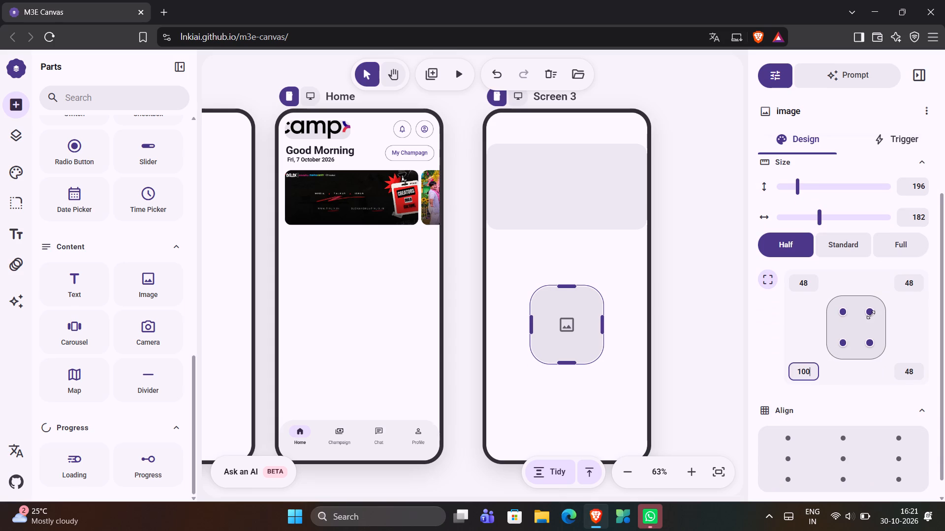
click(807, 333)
Search the parts library for circle and clear the search.
scroll(807, 333, down, 1)
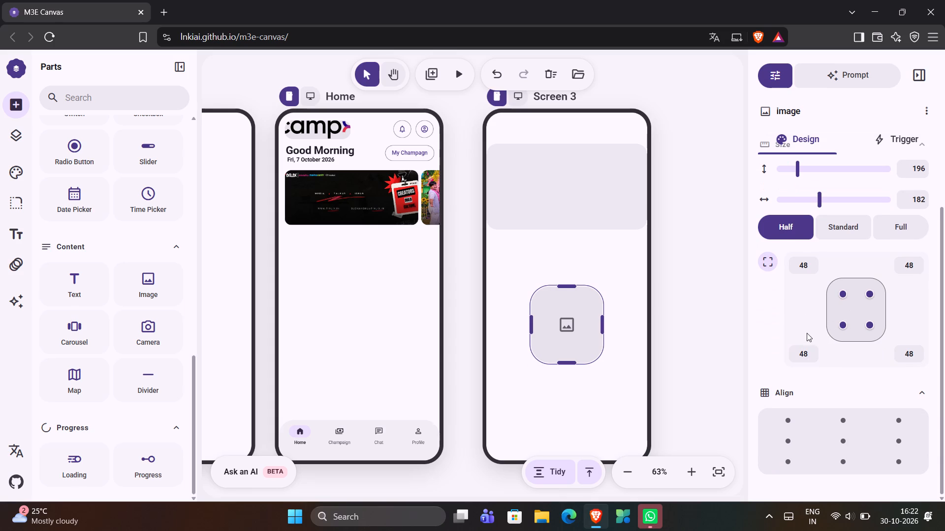
scroll(847, 389, down, 3)
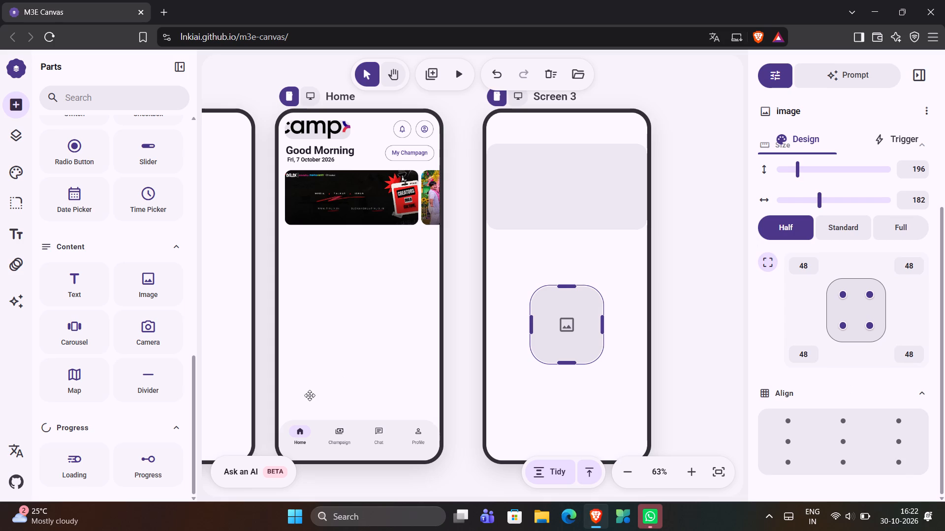
scroll(145, 324, down, 1)
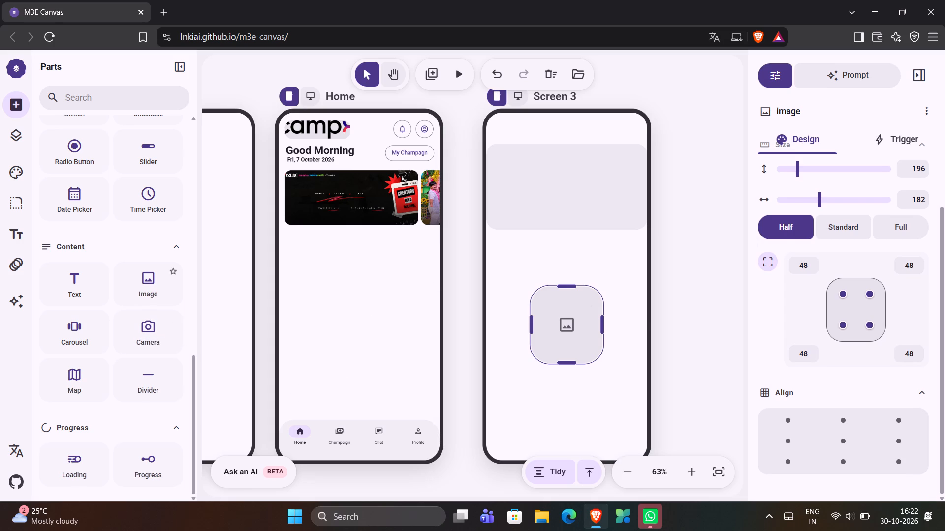
scroll(134, 290, down, 3)
scroll(115, 391, down, 3)
scroll(115, 391, up, 1)
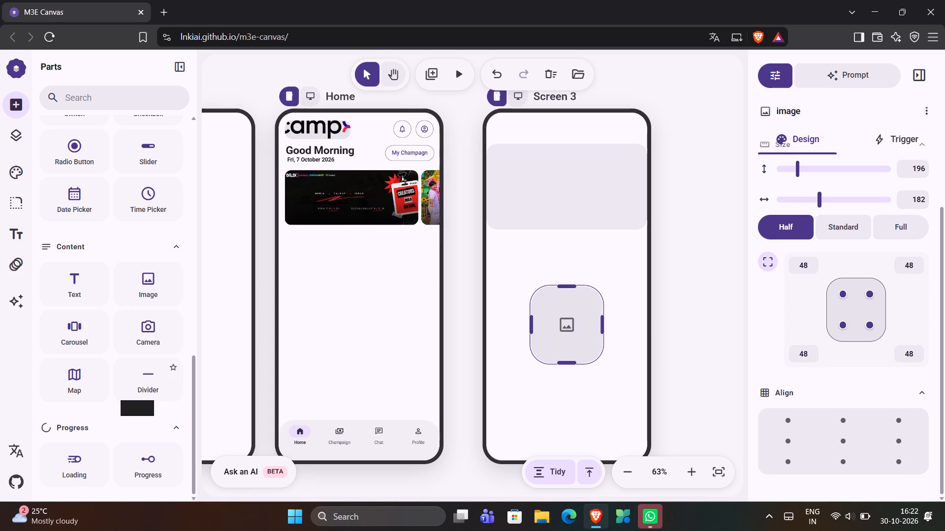
scroll(115, 391, up, 3)
click(99, 96)
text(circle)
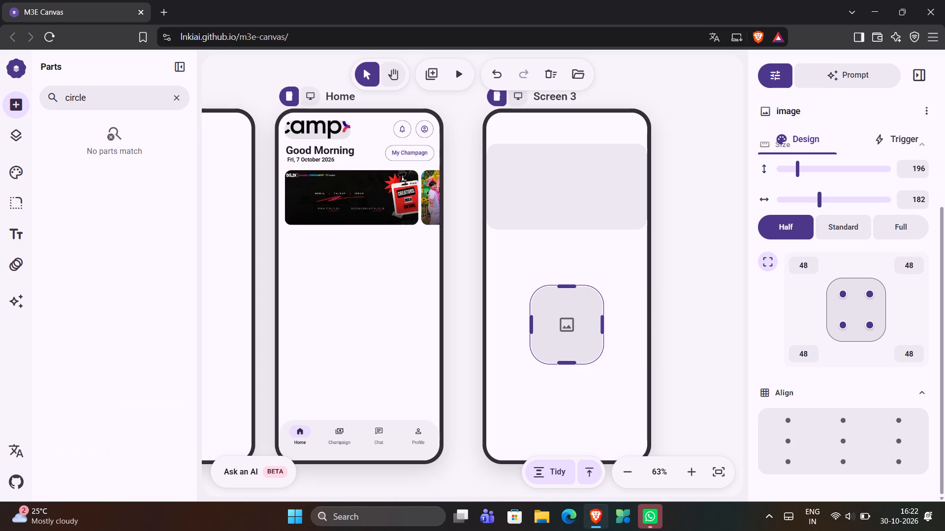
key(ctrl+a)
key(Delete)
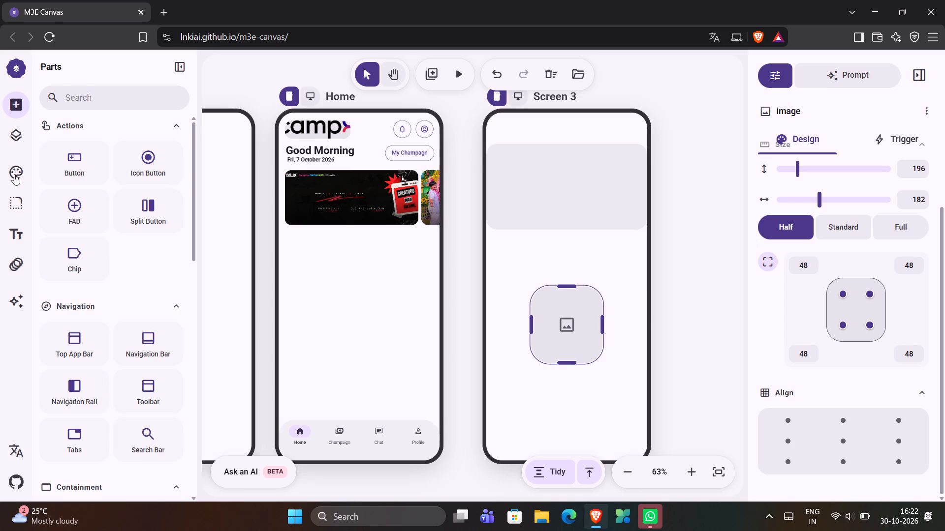
Open the global corner roundness settings and choose Rounded.
click(19, 192)
click(125, 193)
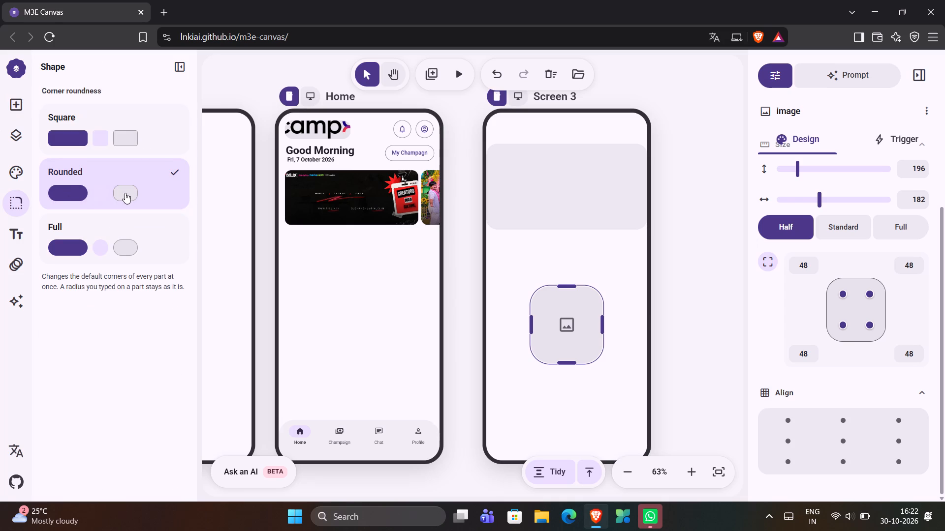
click(72, 198)
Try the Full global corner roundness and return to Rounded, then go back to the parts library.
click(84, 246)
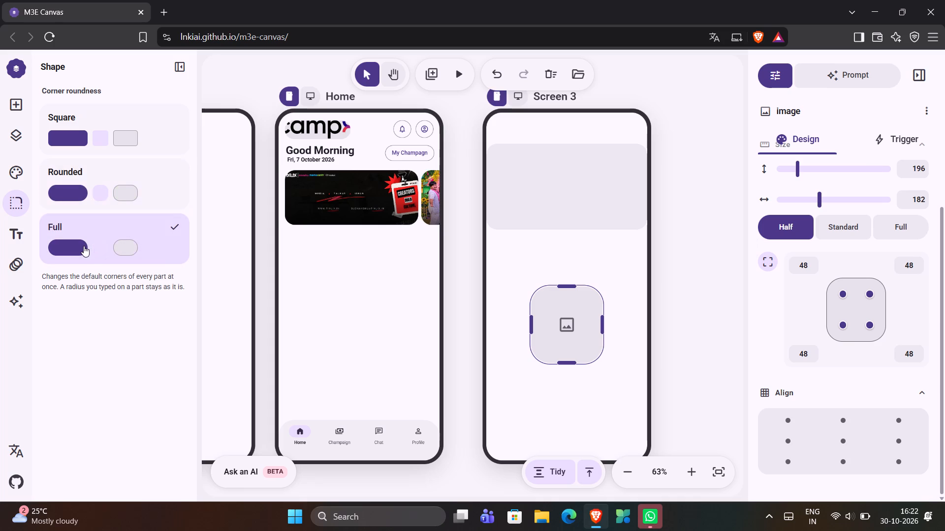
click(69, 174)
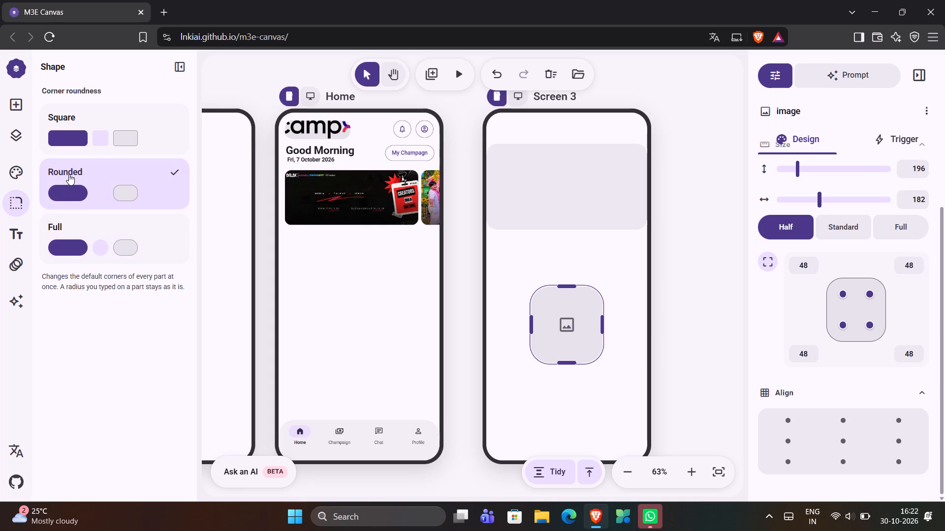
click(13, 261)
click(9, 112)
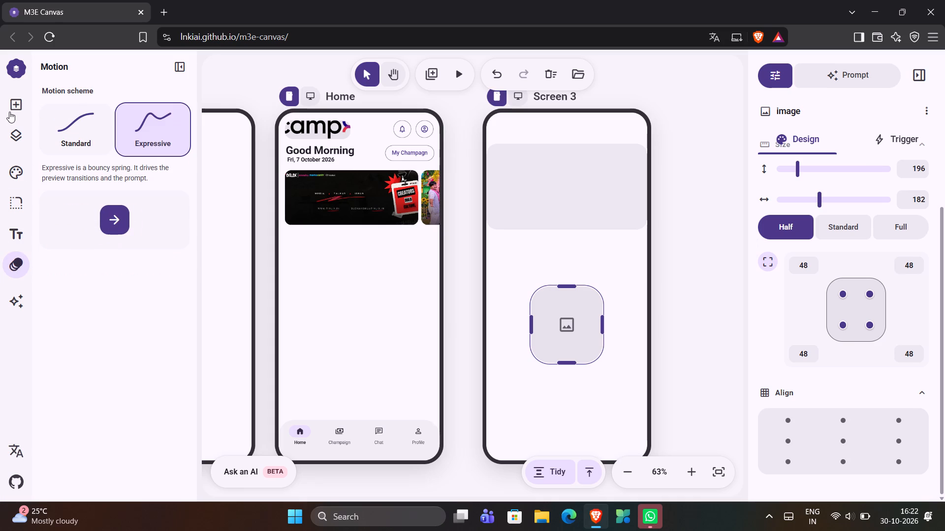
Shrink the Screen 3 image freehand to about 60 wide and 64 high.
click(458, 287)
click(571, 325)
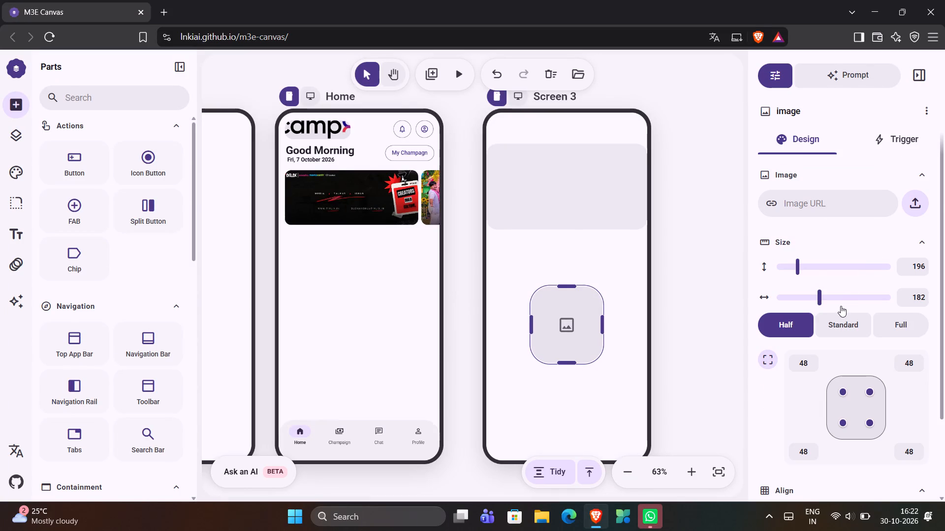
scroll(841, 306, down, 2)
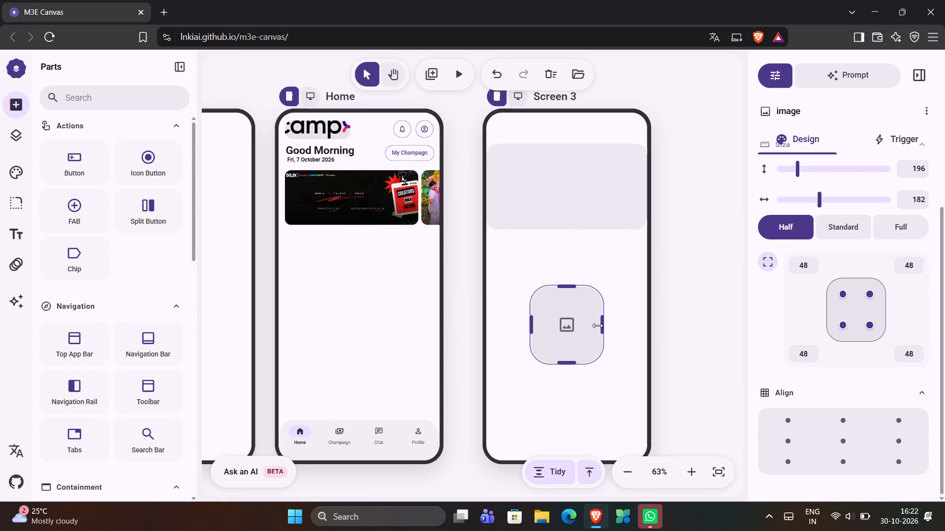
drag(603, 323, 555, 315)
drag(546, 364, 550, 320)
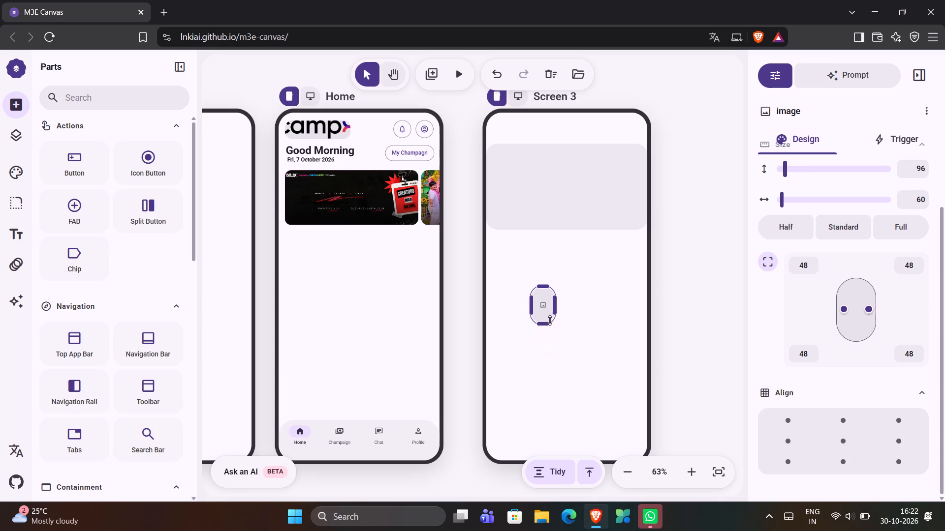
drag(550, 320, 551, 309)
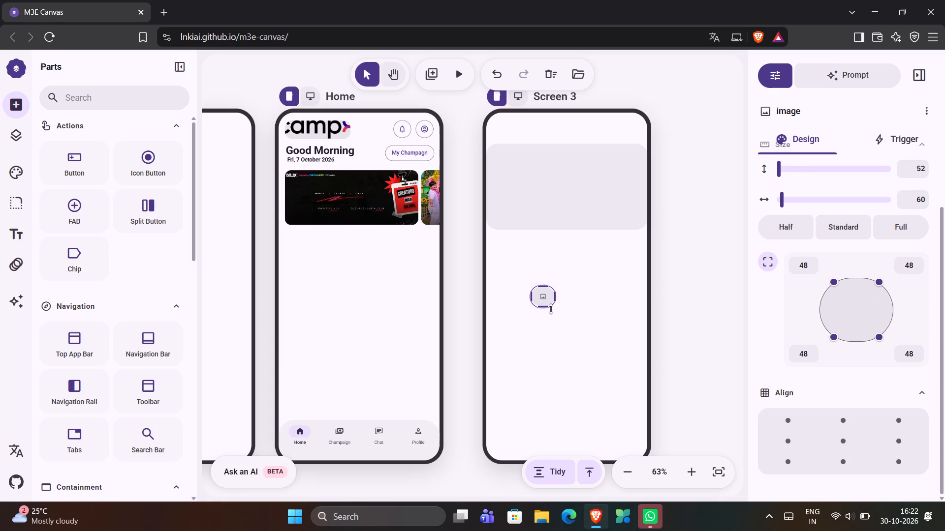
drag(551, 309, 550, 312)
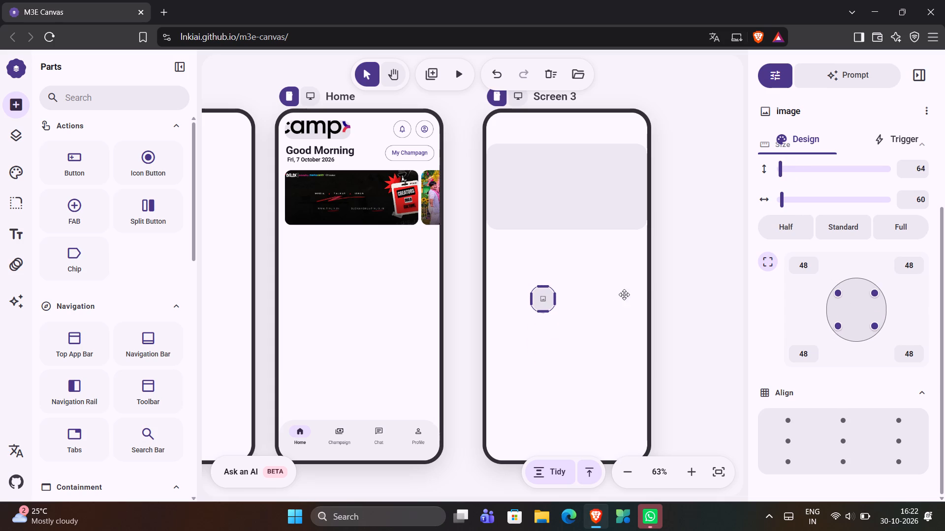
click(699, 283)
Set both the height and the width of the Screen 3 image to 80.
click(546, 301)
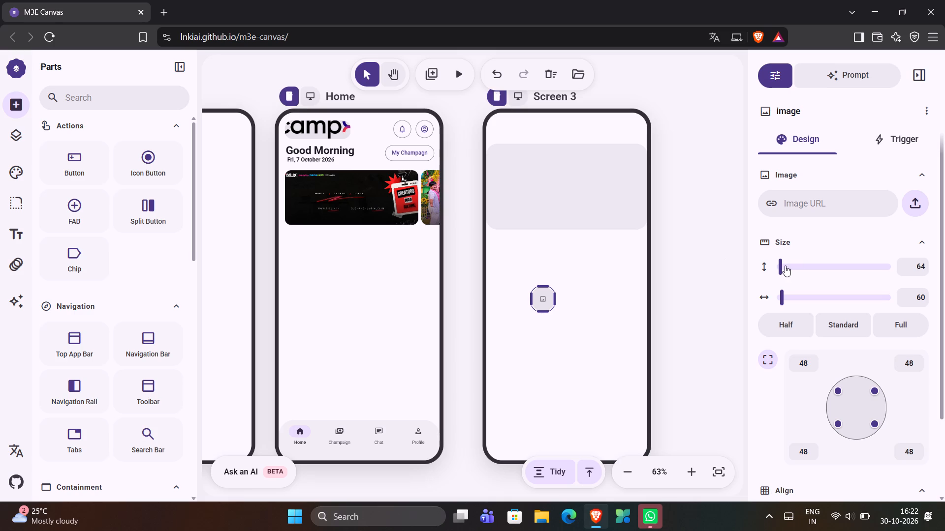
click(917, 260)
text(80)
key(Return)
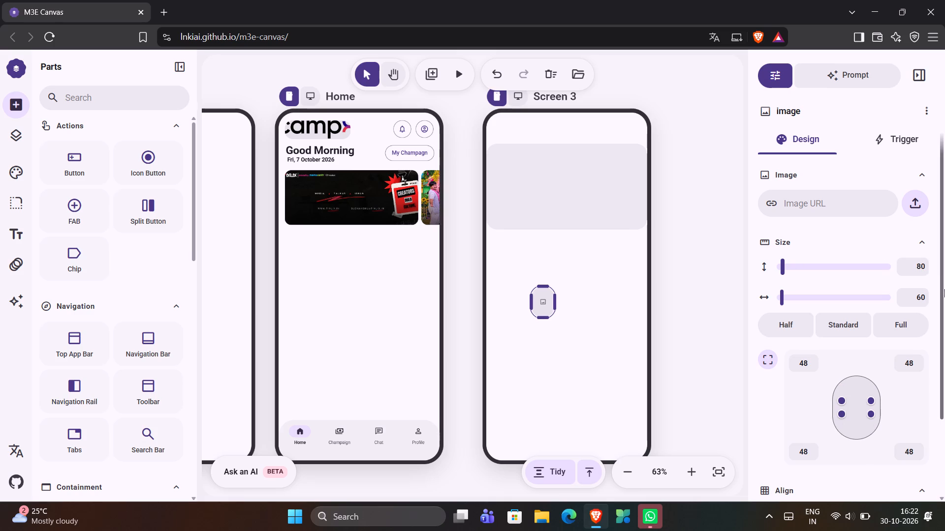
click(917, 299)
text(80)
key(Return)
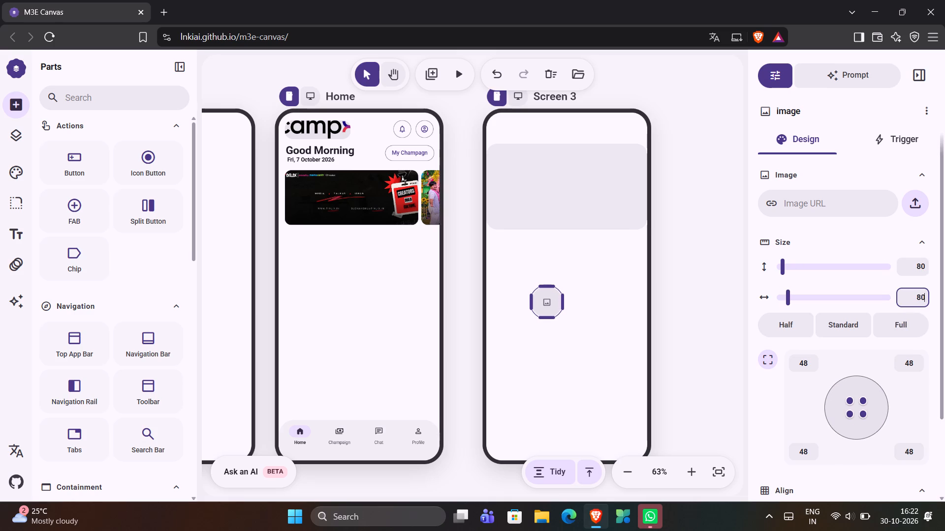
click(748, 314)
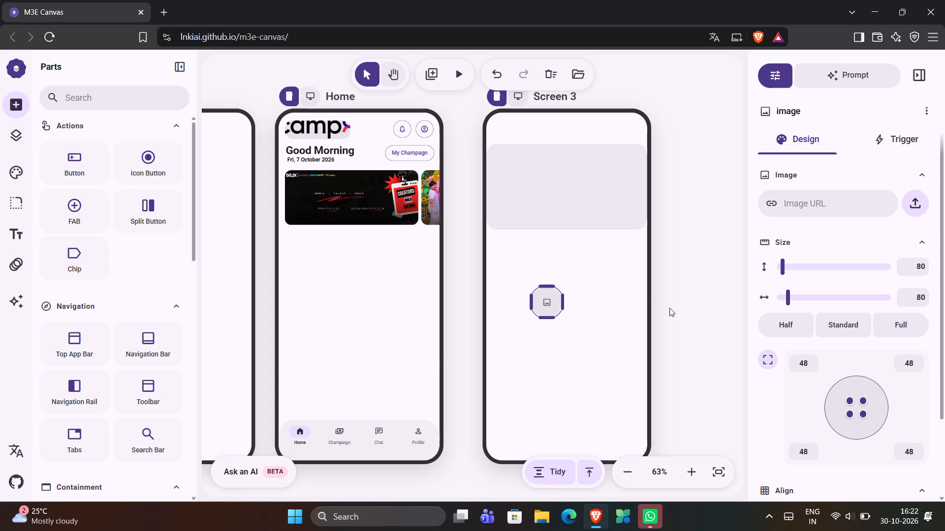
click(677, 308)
Move the image to the upper-left corner of Screen 3, just above the grey box.
drag(546, 312, 541, 278)
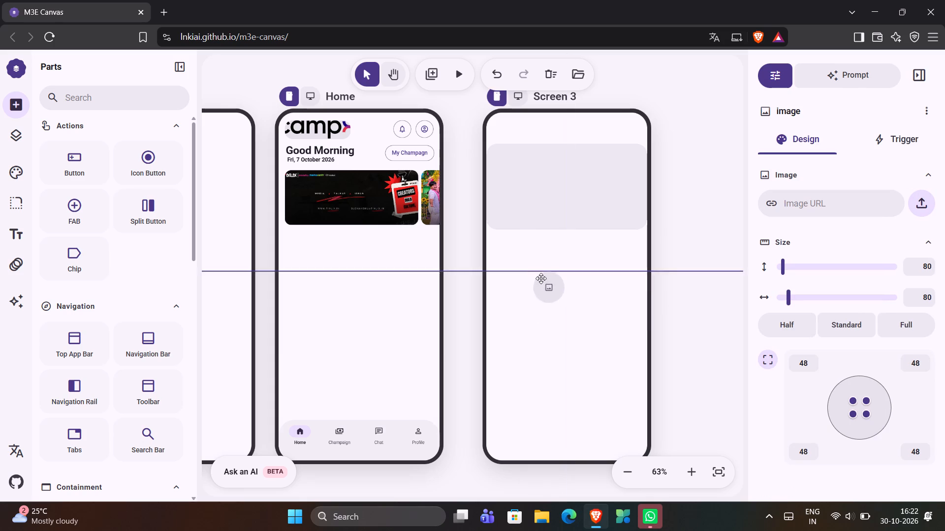
drag(541, 278, 510, 141)
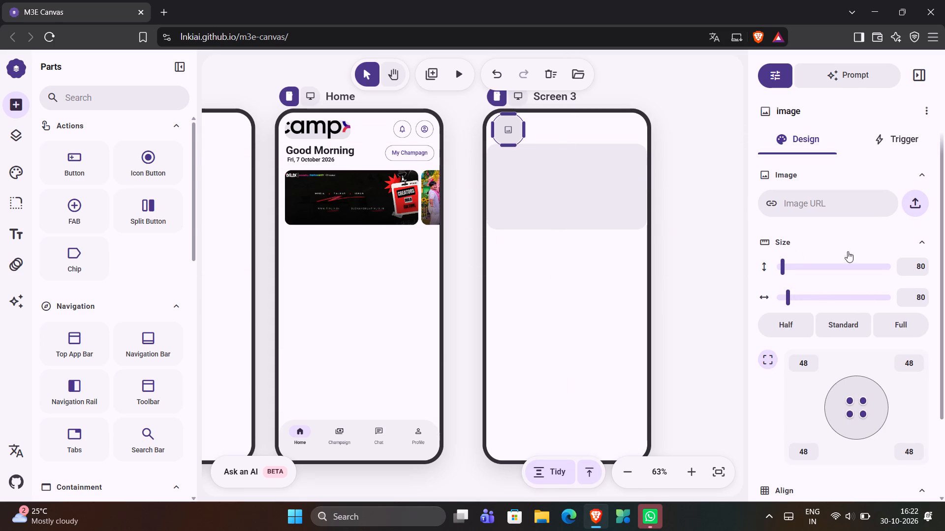
Set the Screen 3 image's height and width to 120, trying heights of 180 and 150 first.
click(917, 262)
click(917, 262)
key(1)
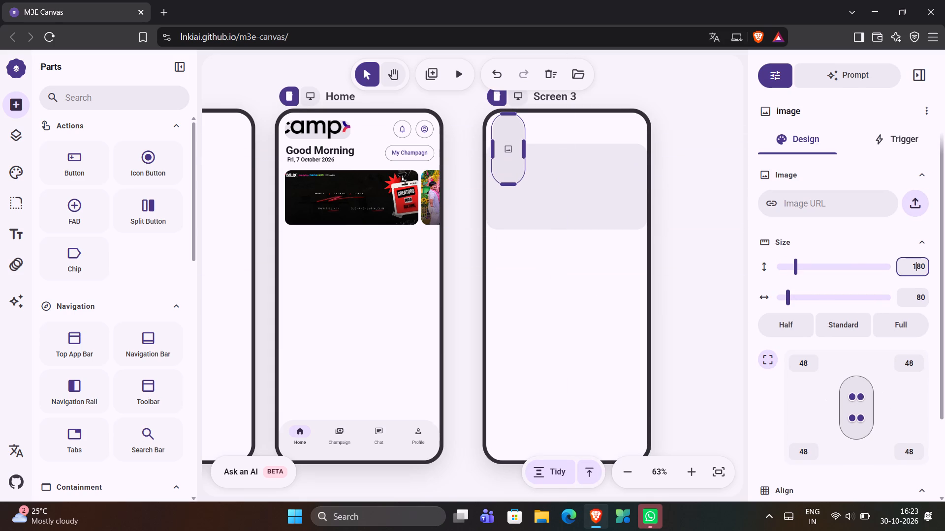
key(ctrl+a)
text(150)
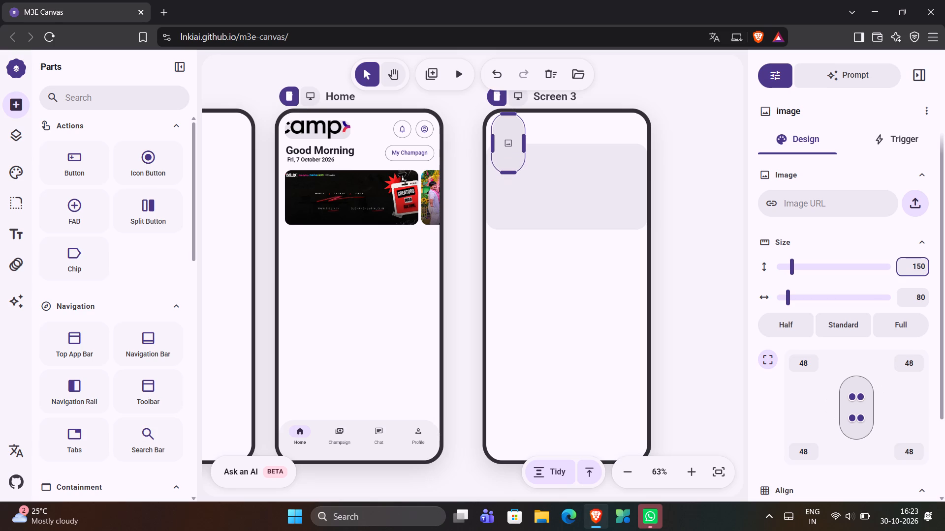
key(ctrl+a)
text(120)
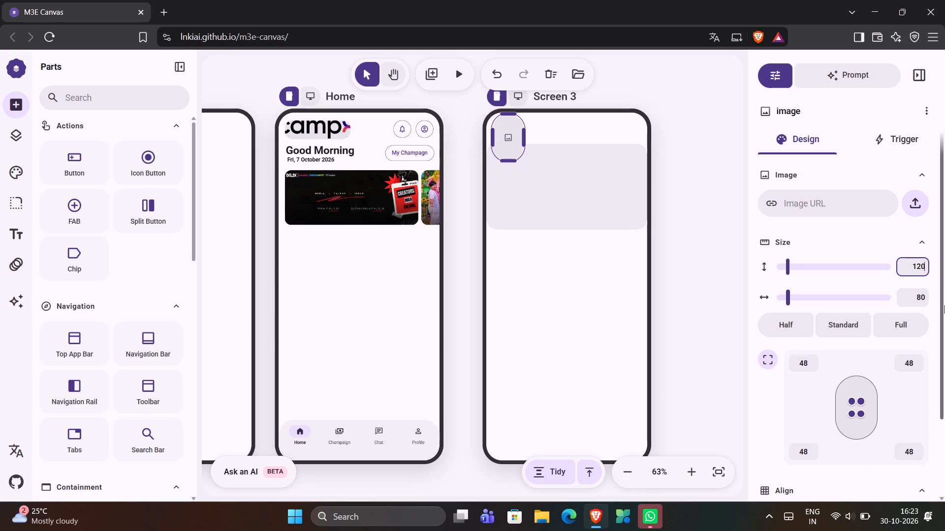
click(916, 299)
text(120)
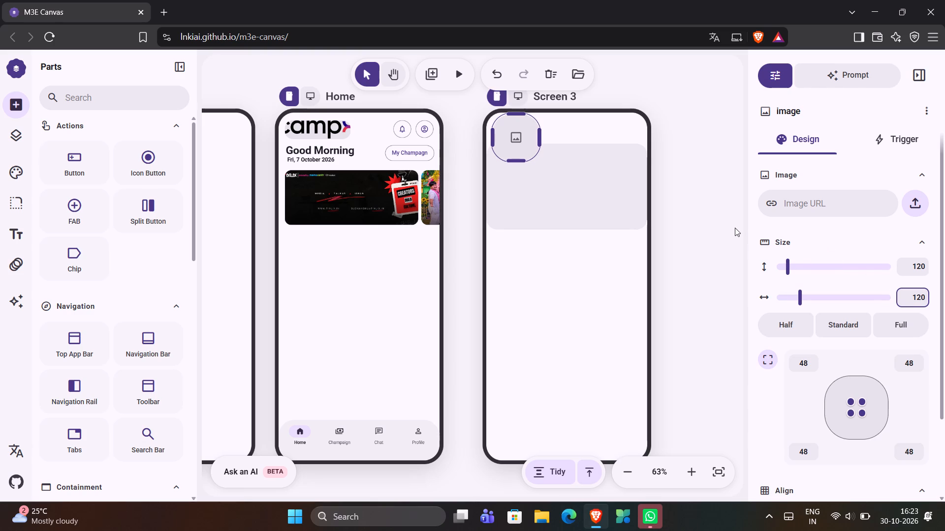
click(722, 225)
Nudge the Screen 3 image slightly down over the box's upper-left edge.
drag(516, 141, 515, 148)
click(695, 170)
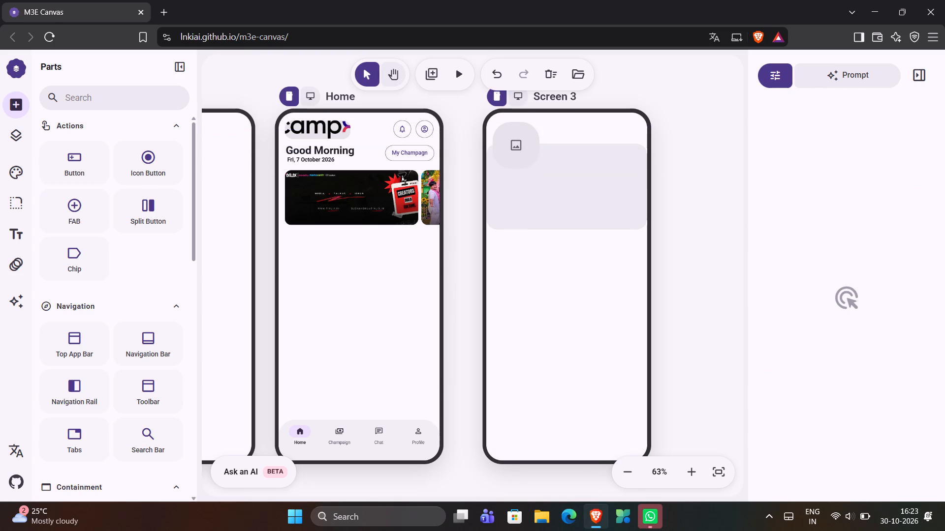
Upload the suited portrait generation-b5872385 from the Pictures folder into the Screen 3 image.
click(596, 183)
click(516, 152)
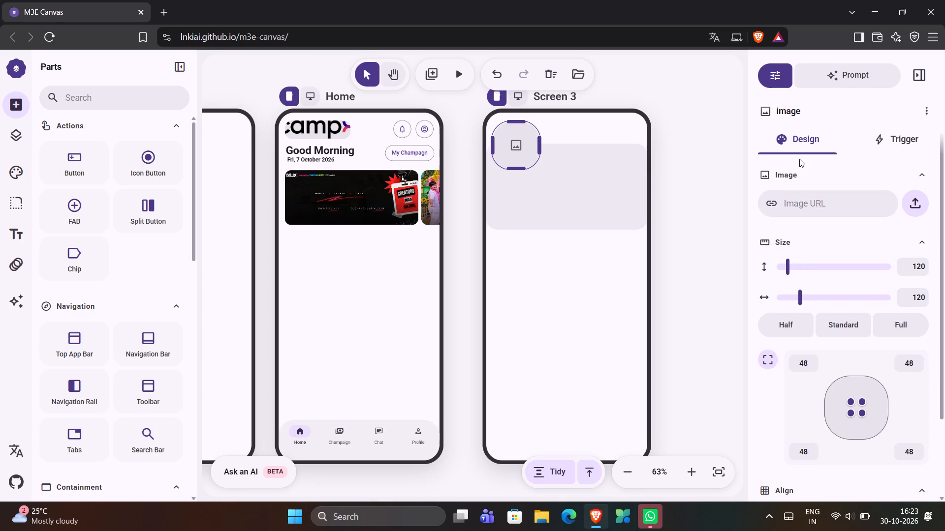
click(915, 206)
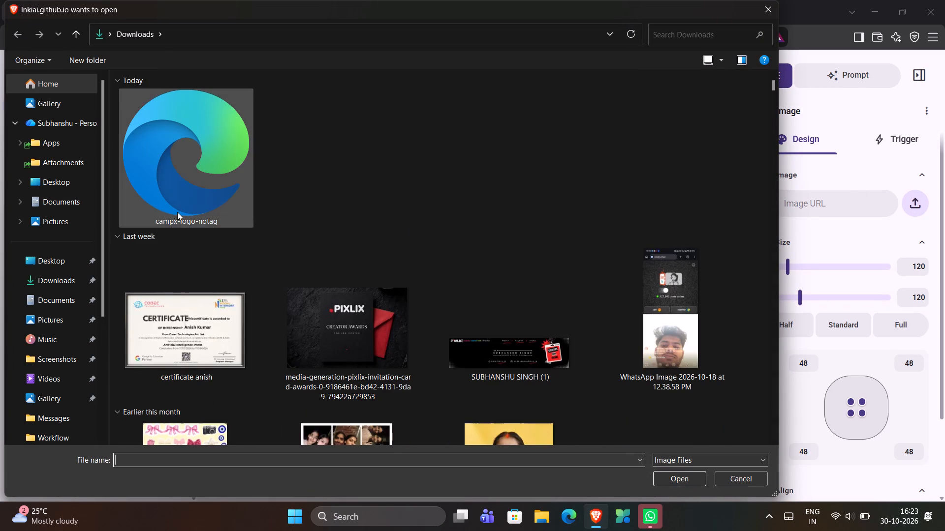
click(48, 311)
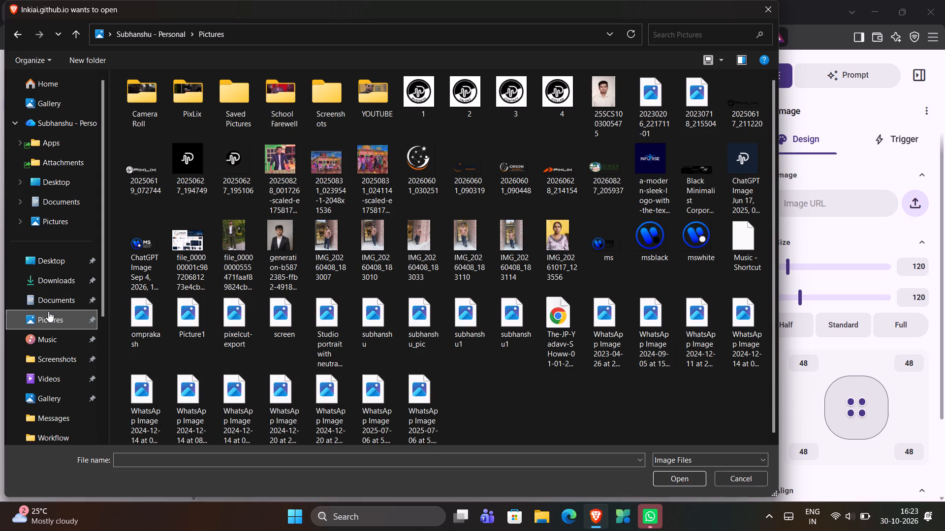
click(286, 244)
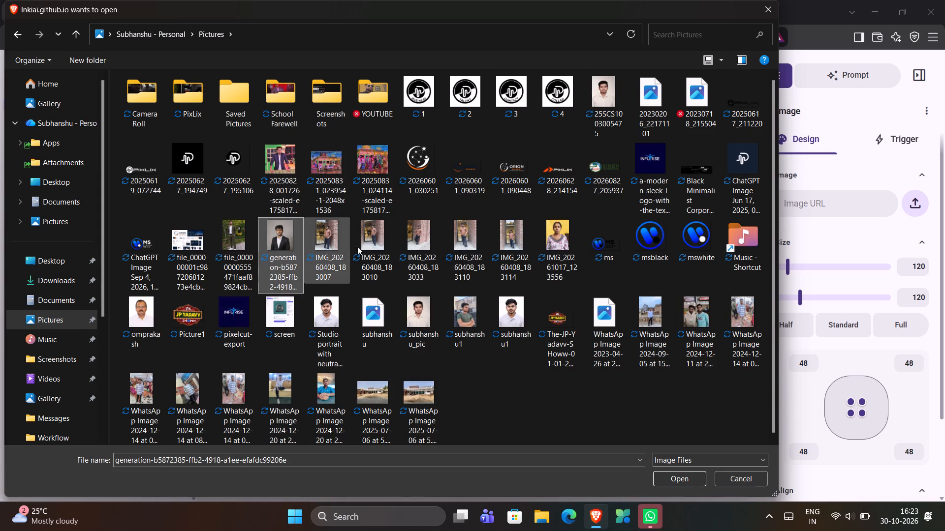
click(416, 322)
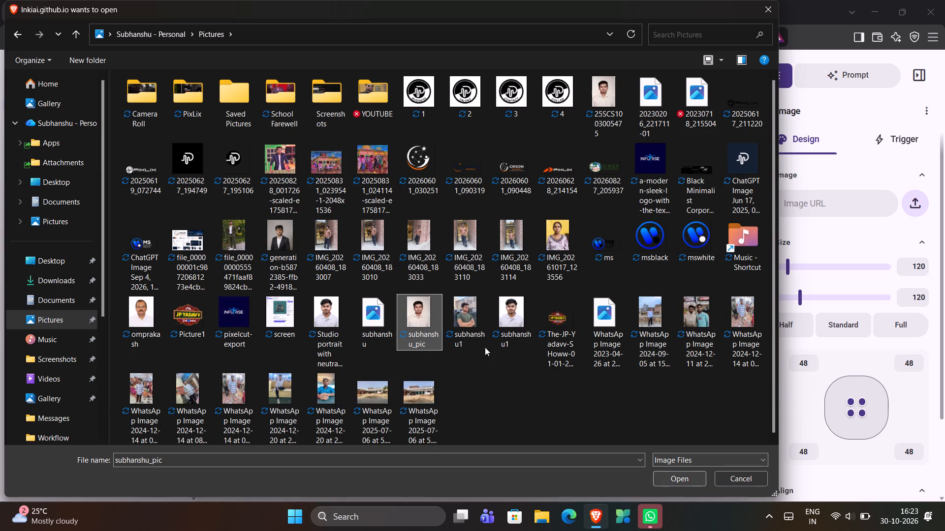
click(291, 242)
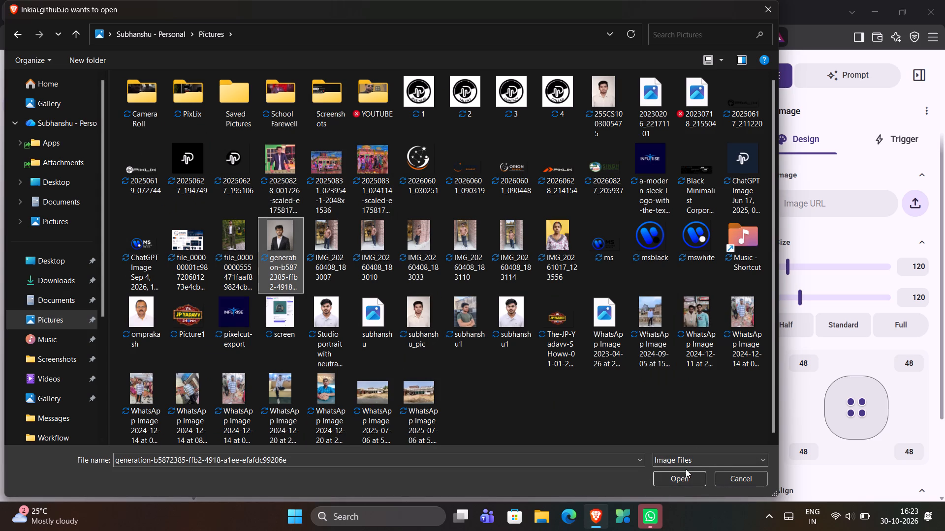
click(683, 476)
click(690, 187)
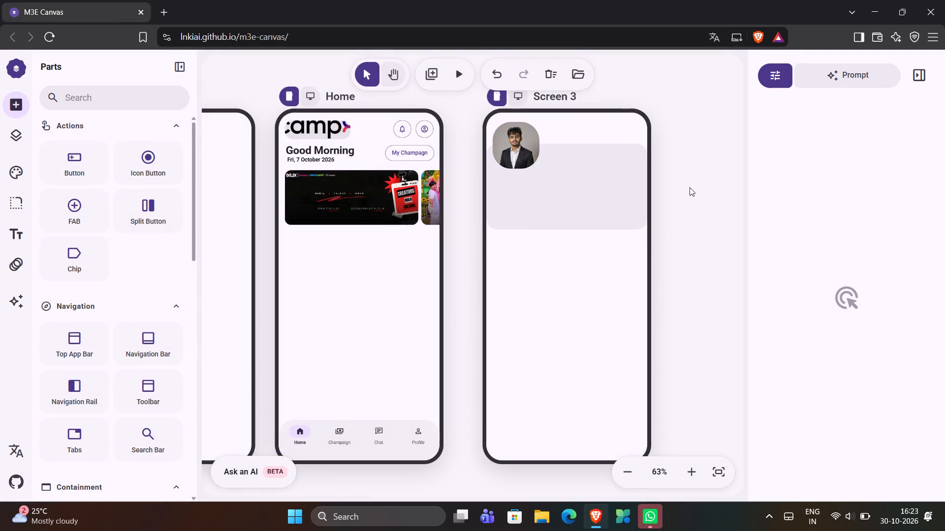
Move the grey box on Screen 3 slightly down.
drag(574, 178, 574, 181)
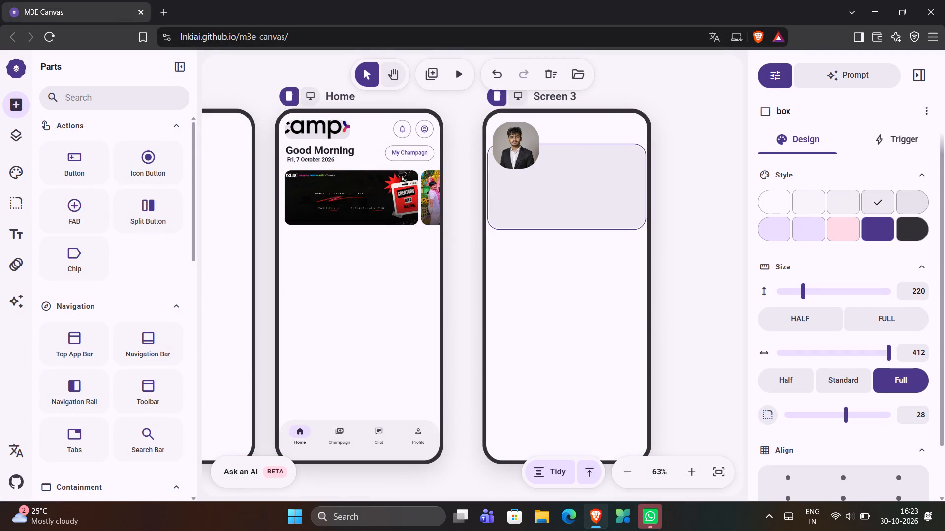
drag(574, 181, 572, 185)
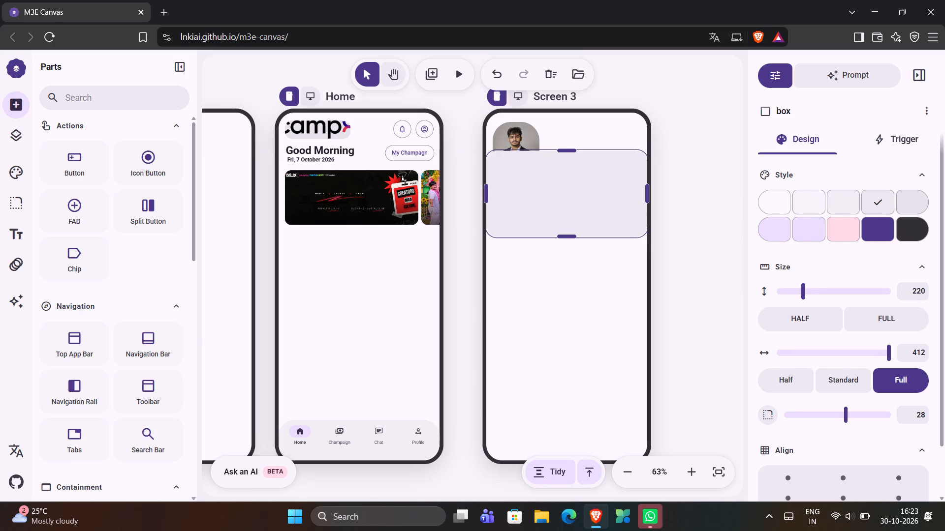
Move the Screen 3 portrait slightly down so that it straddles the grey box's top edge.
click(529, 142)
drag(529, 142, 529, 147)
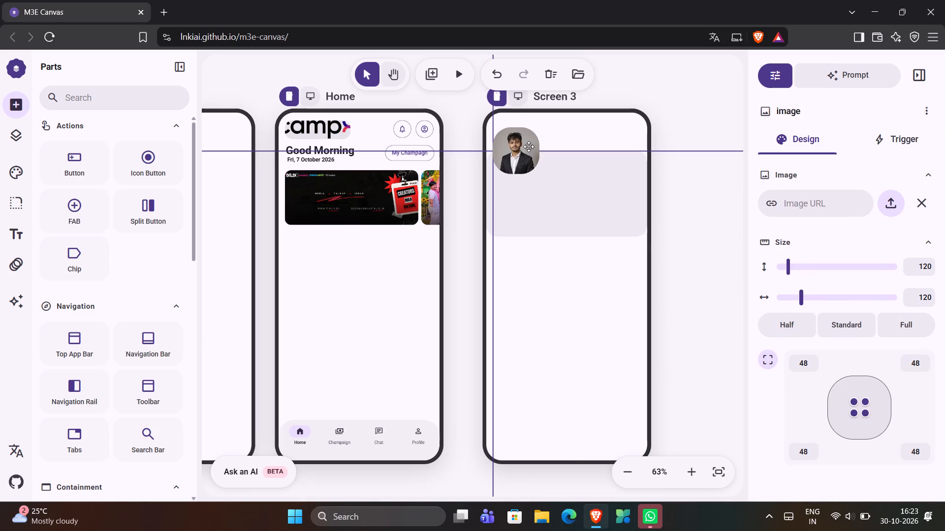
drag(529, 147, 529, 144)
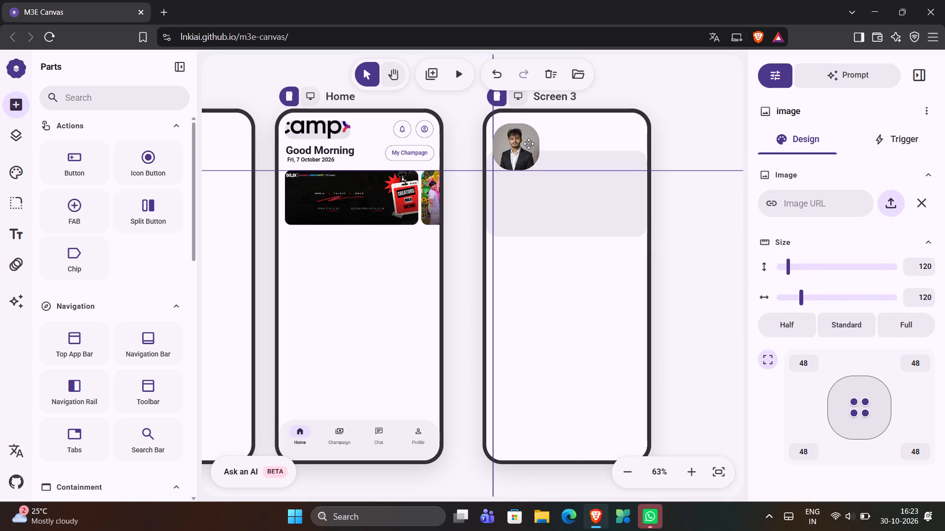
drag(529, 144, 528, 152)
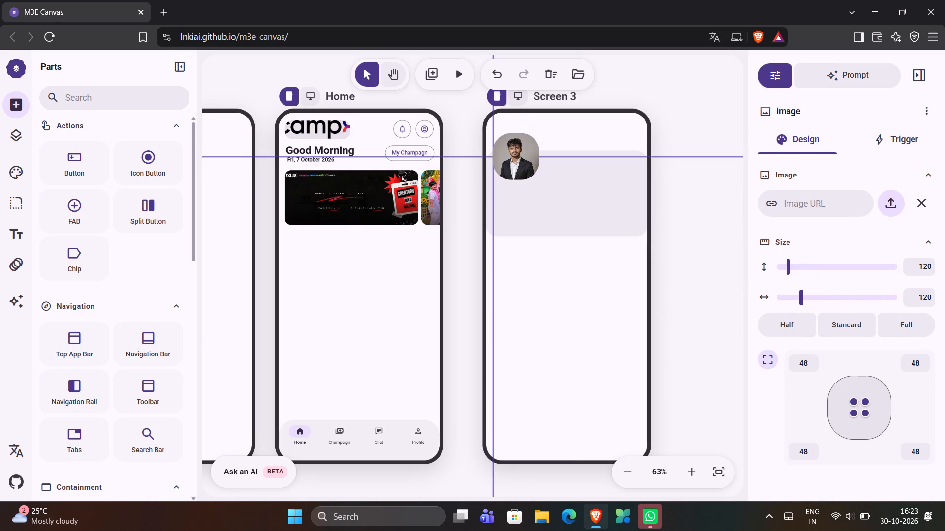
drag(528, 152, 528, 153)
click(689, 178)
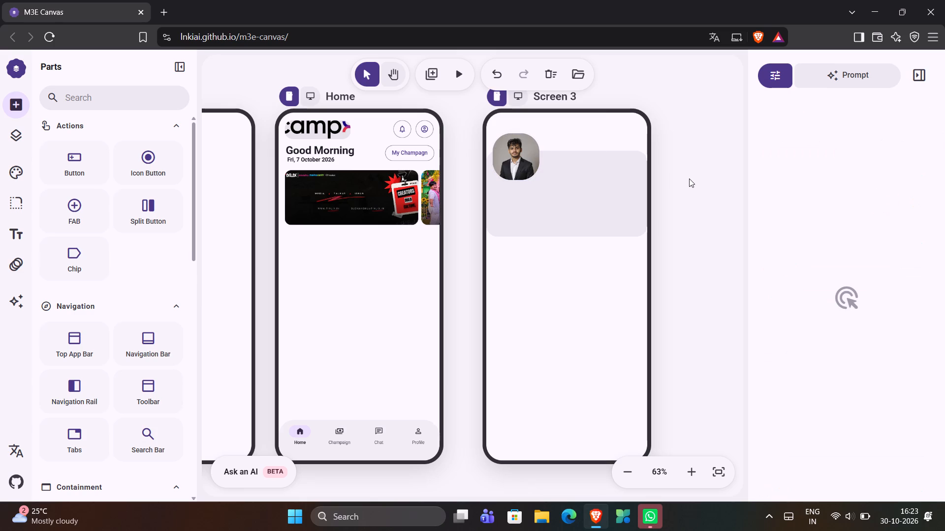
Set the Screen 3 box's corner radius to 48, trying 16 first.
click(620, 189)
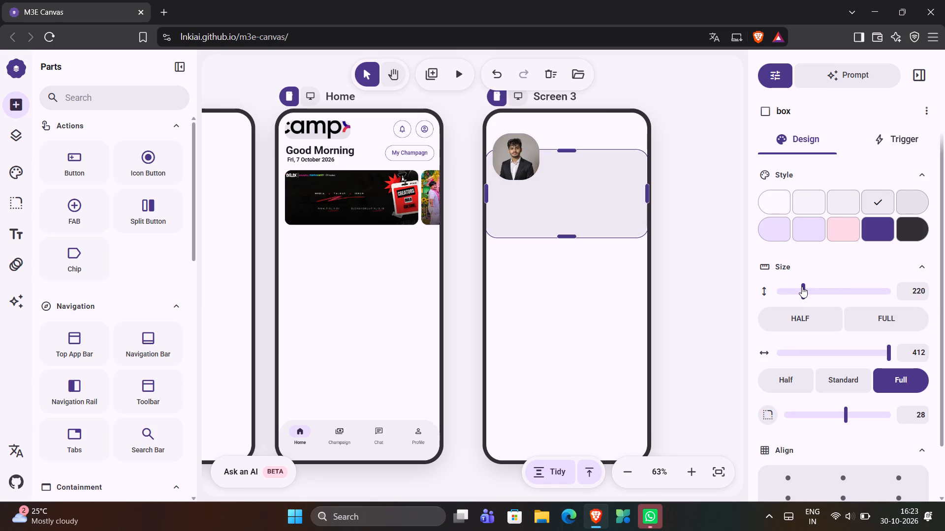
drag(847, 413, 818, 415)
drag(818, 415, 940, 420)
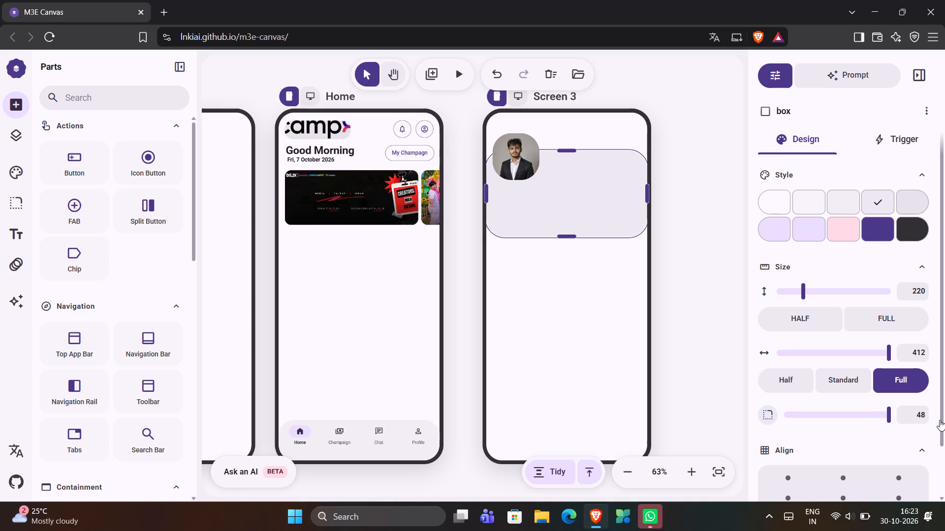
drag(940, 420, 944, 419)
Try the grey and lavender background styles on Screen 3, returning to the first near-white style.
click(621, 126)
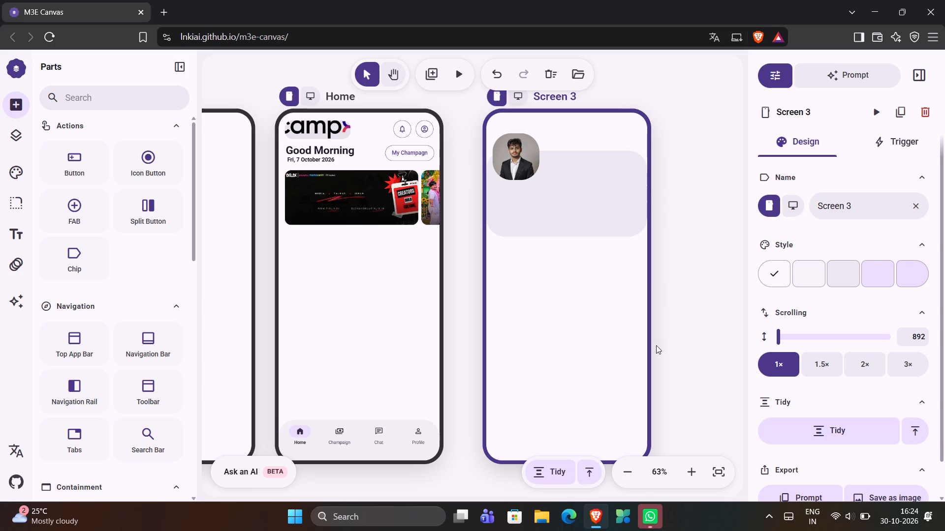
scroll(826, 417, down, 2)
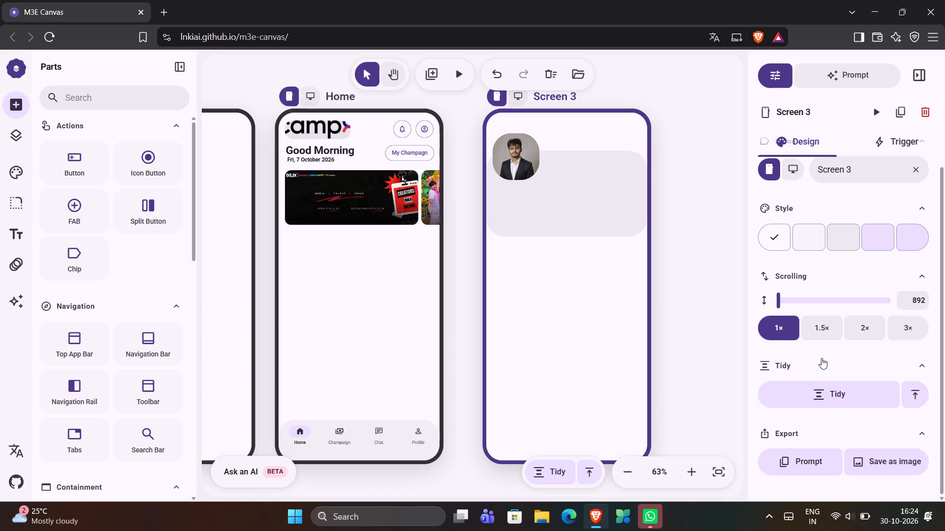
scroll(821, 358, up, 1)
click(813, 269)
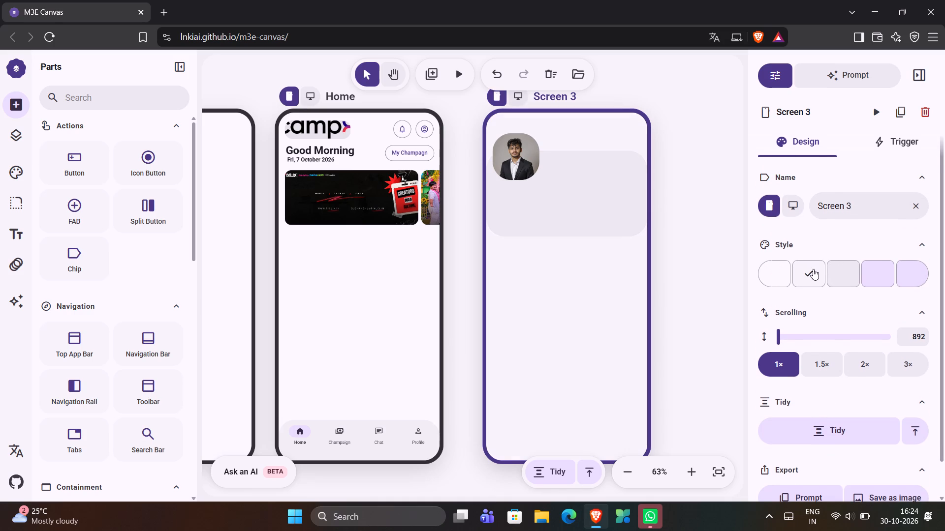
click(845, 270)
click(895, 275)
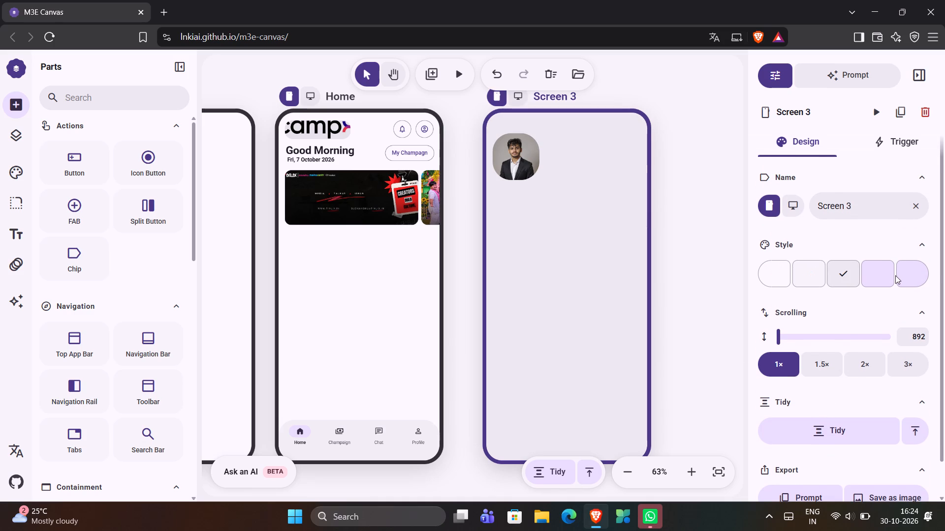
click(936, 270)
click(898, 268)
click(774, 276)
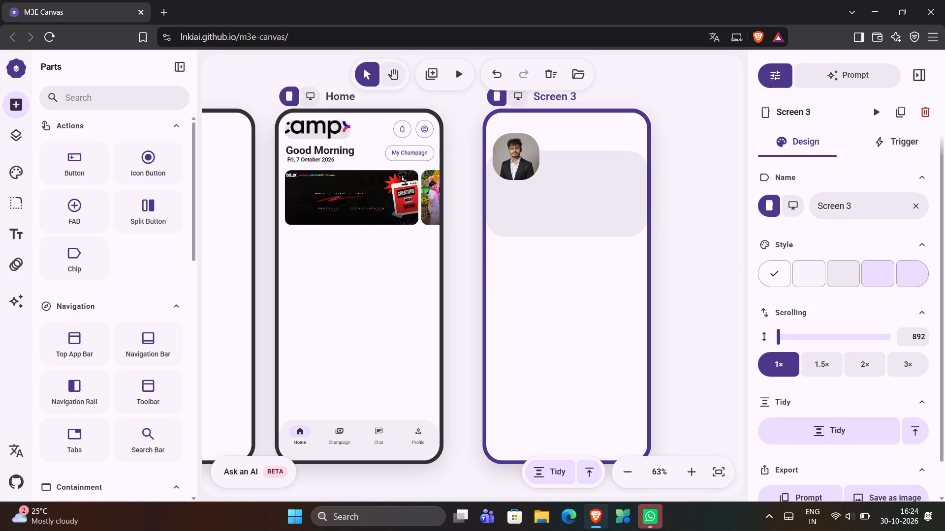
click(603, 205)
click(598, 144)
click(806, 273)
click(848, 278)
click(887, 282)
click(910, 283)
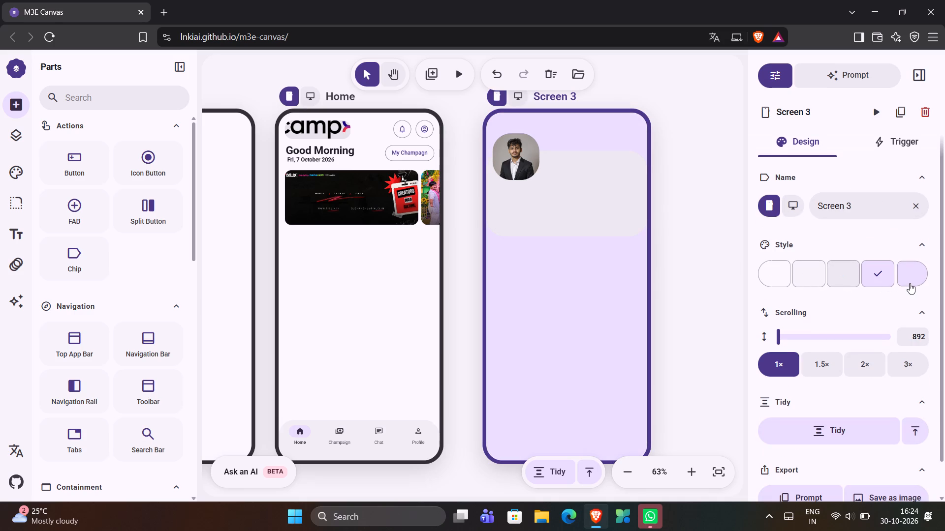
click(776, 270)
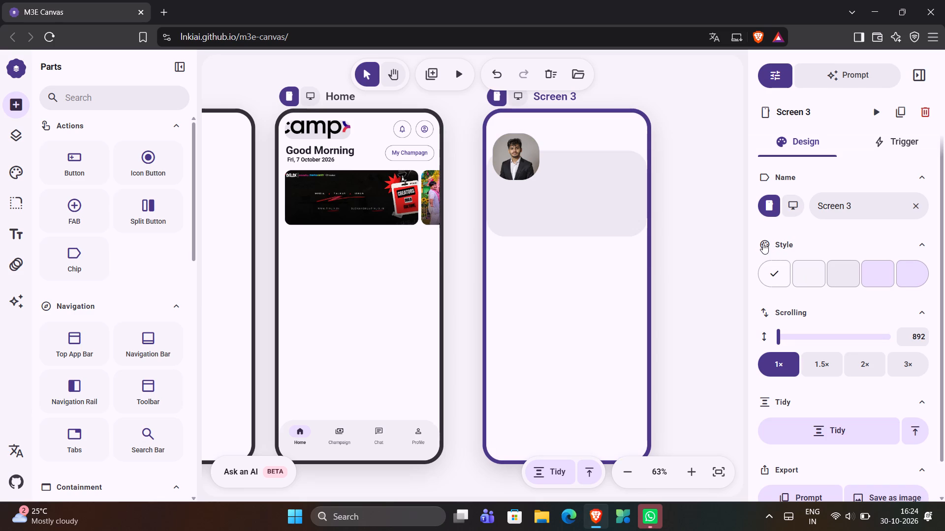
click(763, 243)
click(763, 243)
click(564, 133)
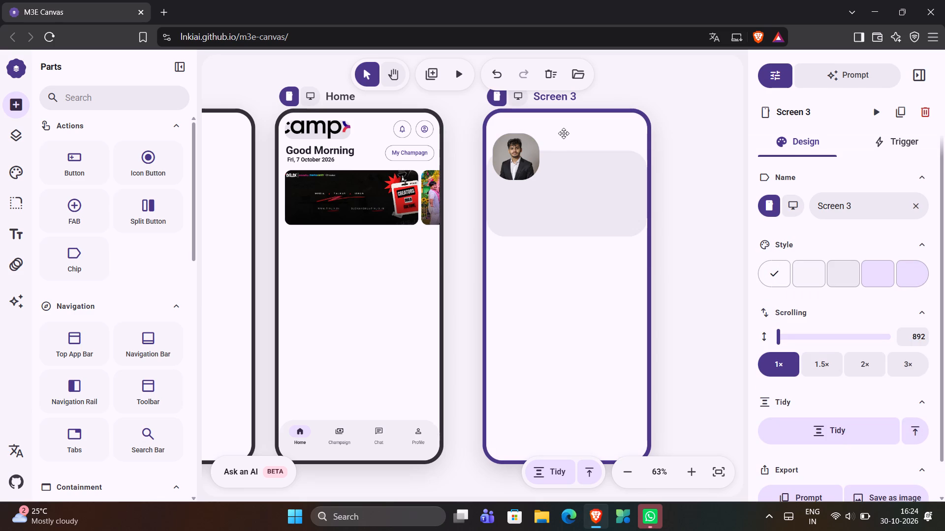
Fill the Screen 3 box with the dark purple style.
click(566, 164)
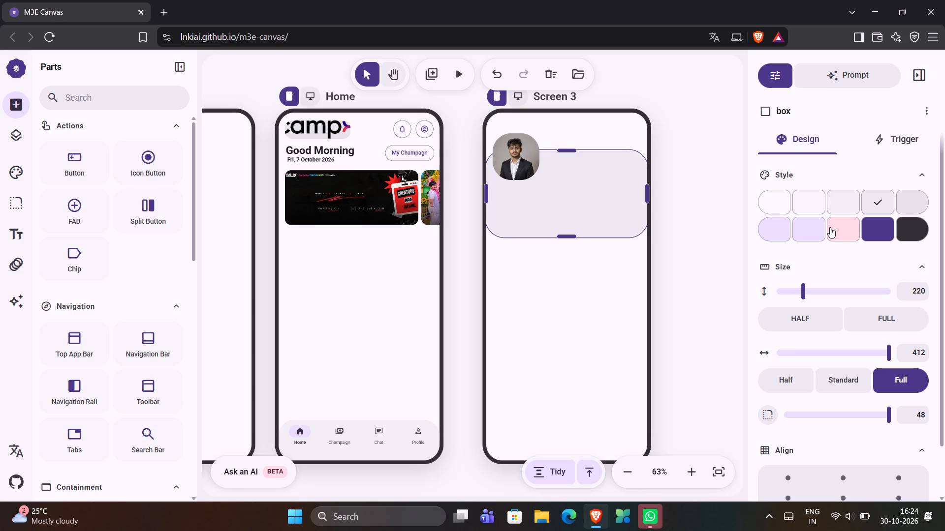
click(870, 231)
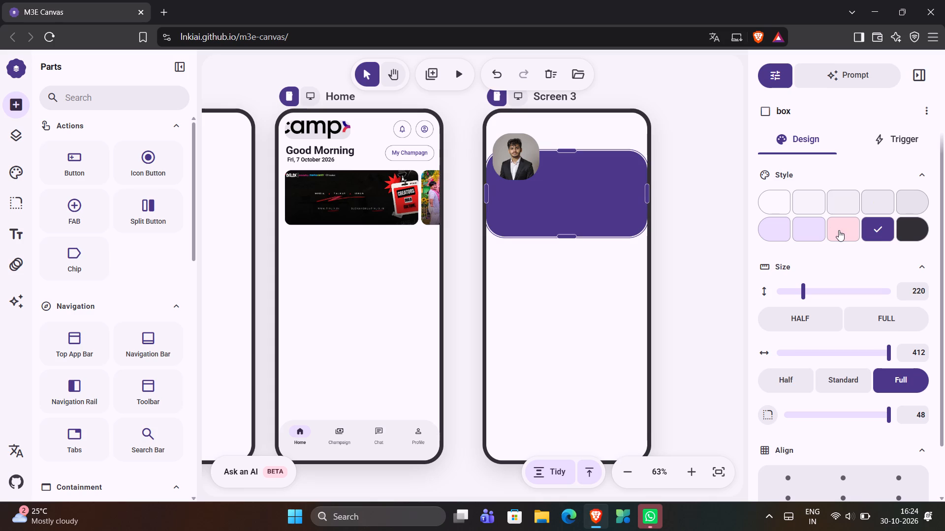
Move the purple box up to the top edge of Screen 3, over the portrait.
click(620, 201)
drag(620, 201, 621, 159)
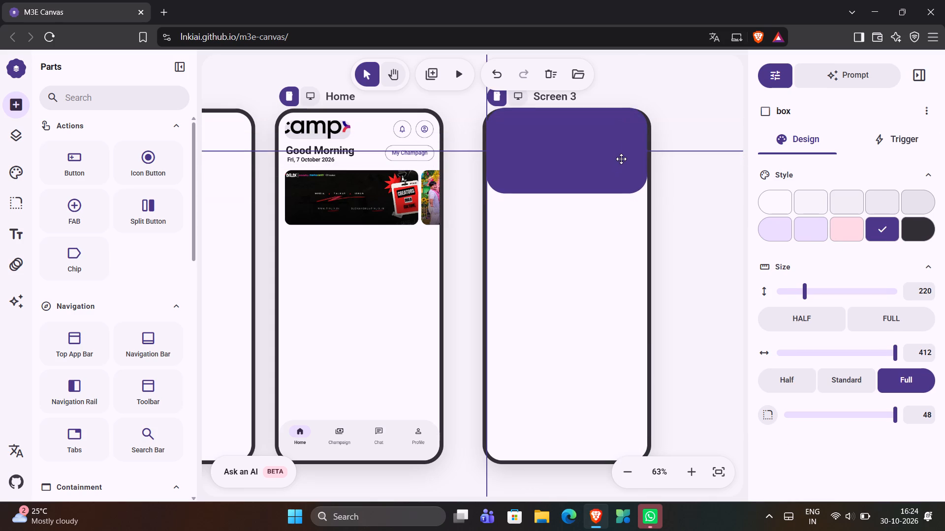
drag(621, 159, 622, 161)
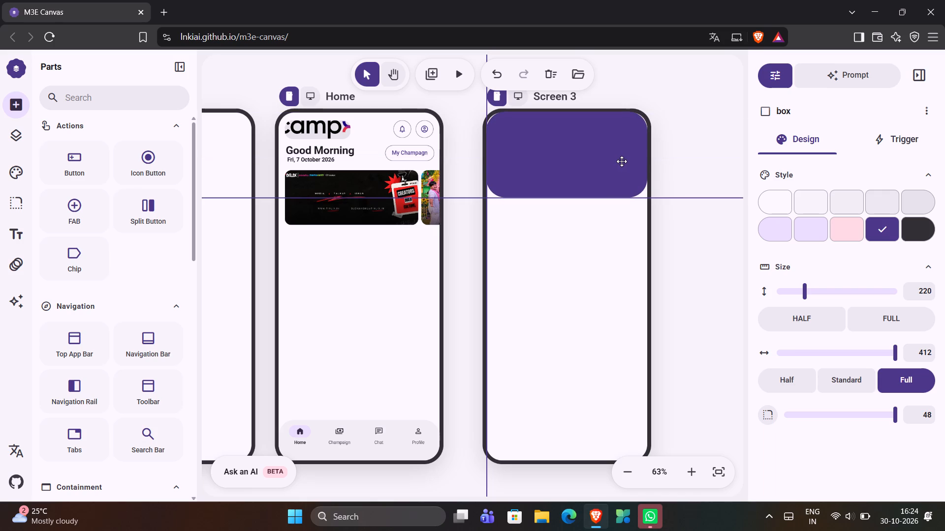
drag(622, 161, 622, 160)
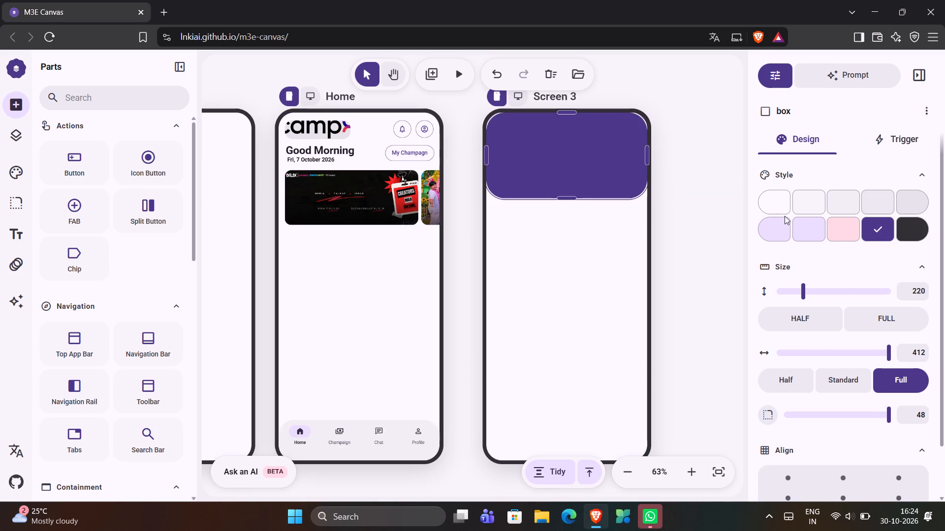
Set the purple box's corner radius to 0, trying 41 first.
scroll(847, 333, down, 1)
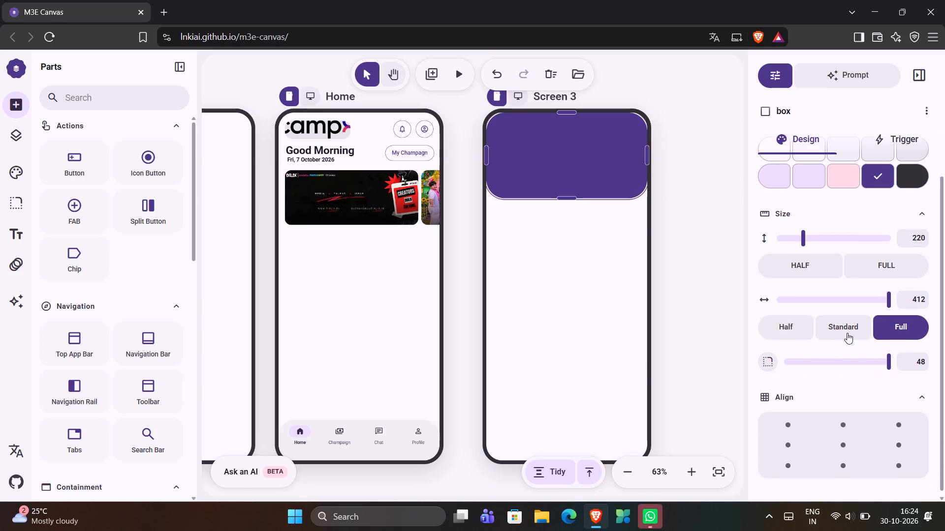
drag(891, 355, 873, 359)
drag(873, 359, 871, 359)
drag(886, 356, 872, 357)
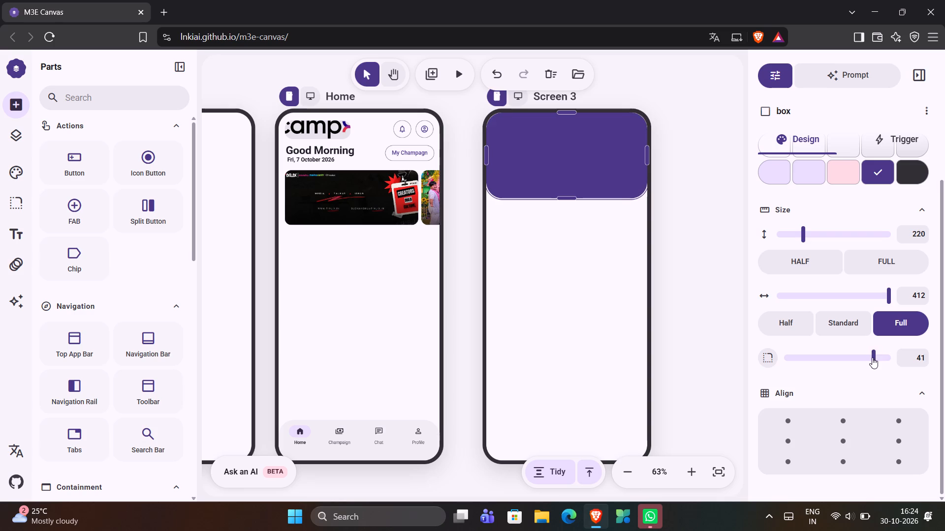
drag(872, 357, 747, 356)
click(681, 280)
click(608, 177)
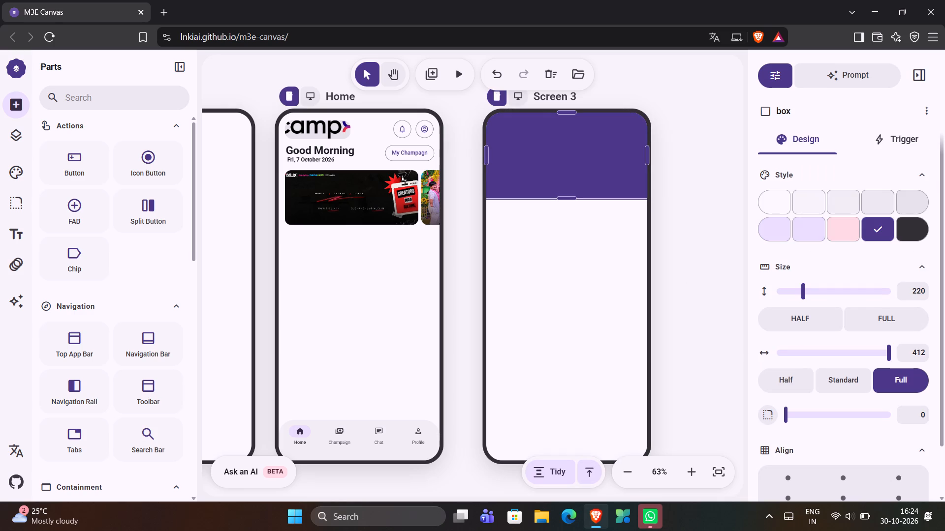
scroll(808, 364, down, 1)
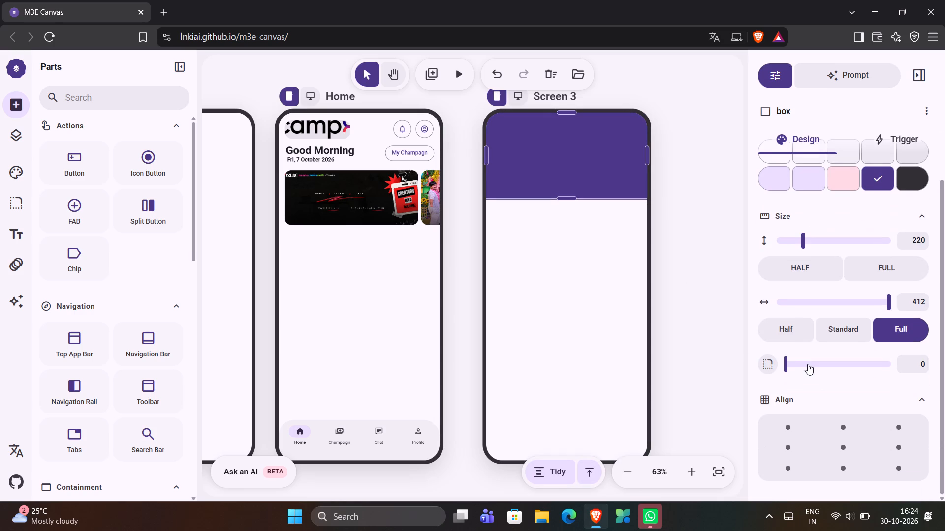
scroll(808, 364, down, 1)
Shift the purple box down to uncover the portrait, and move the portrait into the empty area below the box.
drag(586, 167, 584, 215)
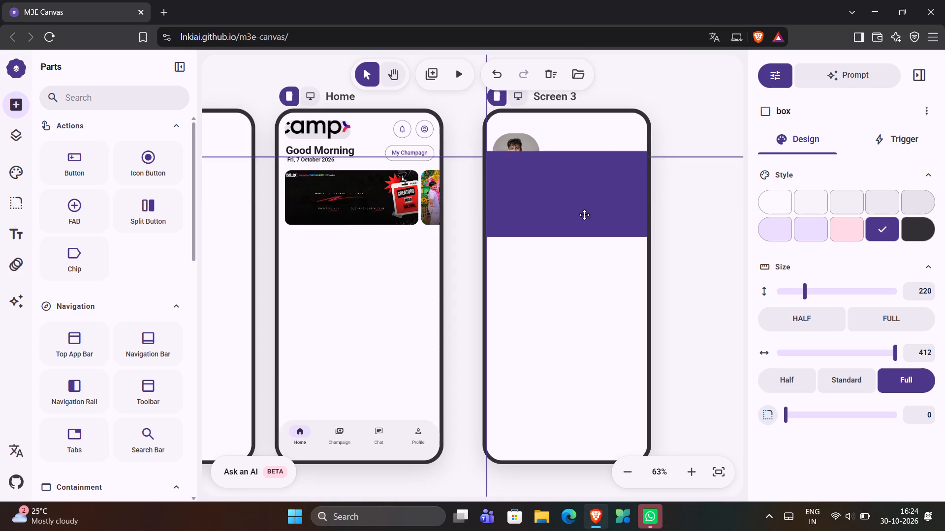
drag(584, 215, 584, 233)
drag(509, 144, 520, 259)
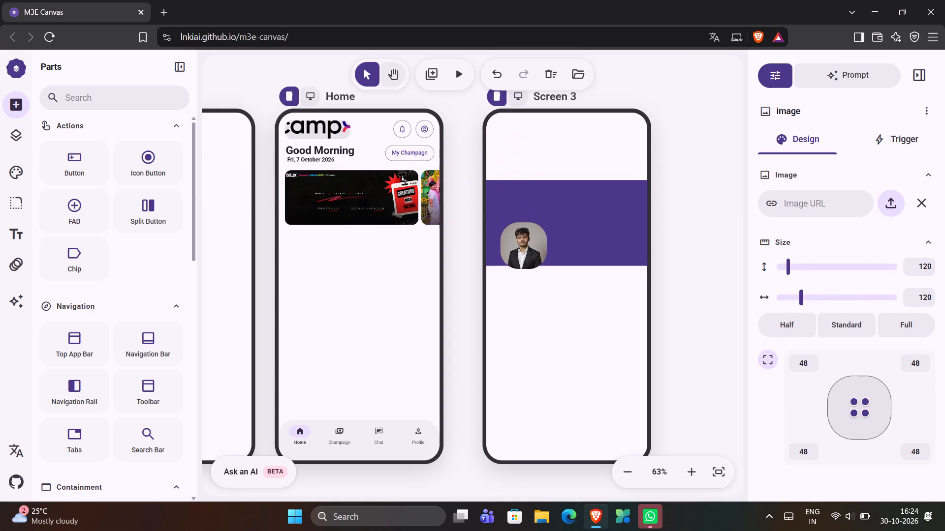
drag(520, 259, 531, 306)
Move the purple box up to the top of Screen 3, flush with the screen's edges.
drag(550, 225, 554, 159)
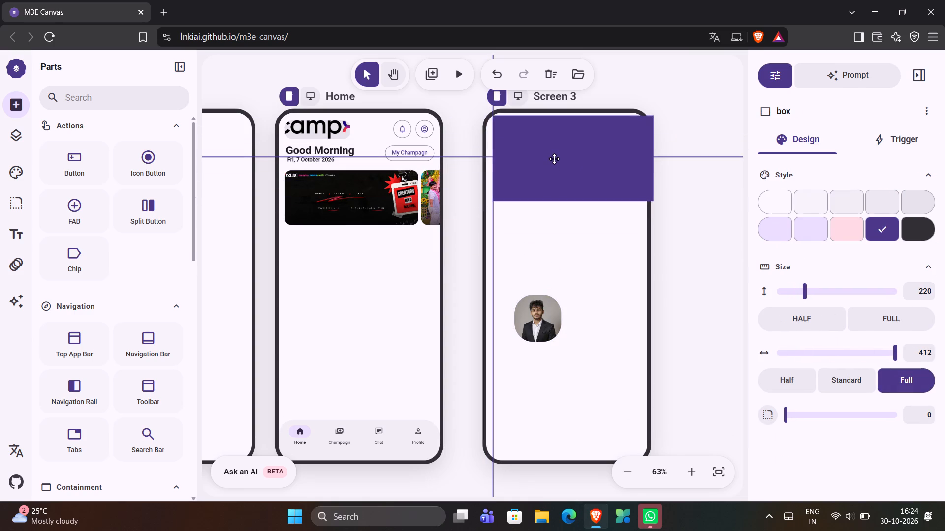
drag(554, 159, 552, 157)
click(689, 165)
click(597, 170)
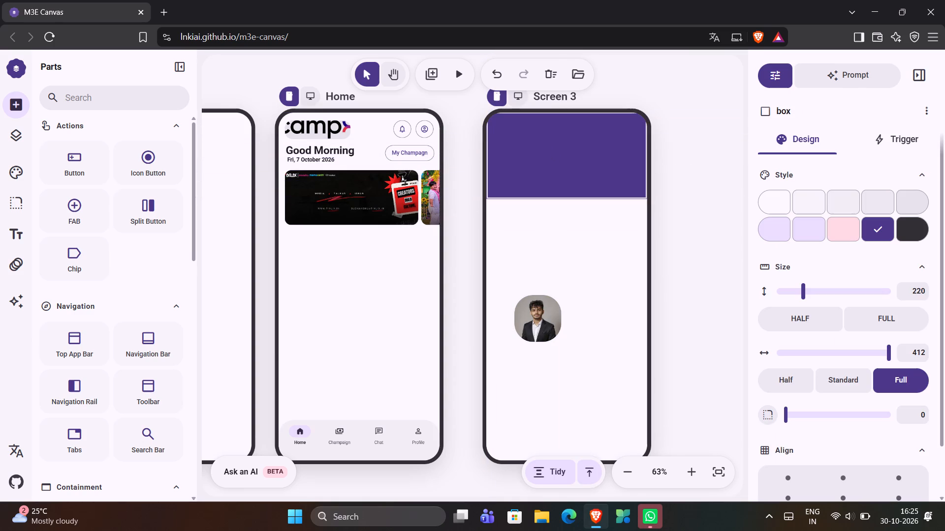
Shorten the purple box at the top of Screen 3 to a height of about 72.
drag(568, 200, 569, 159)
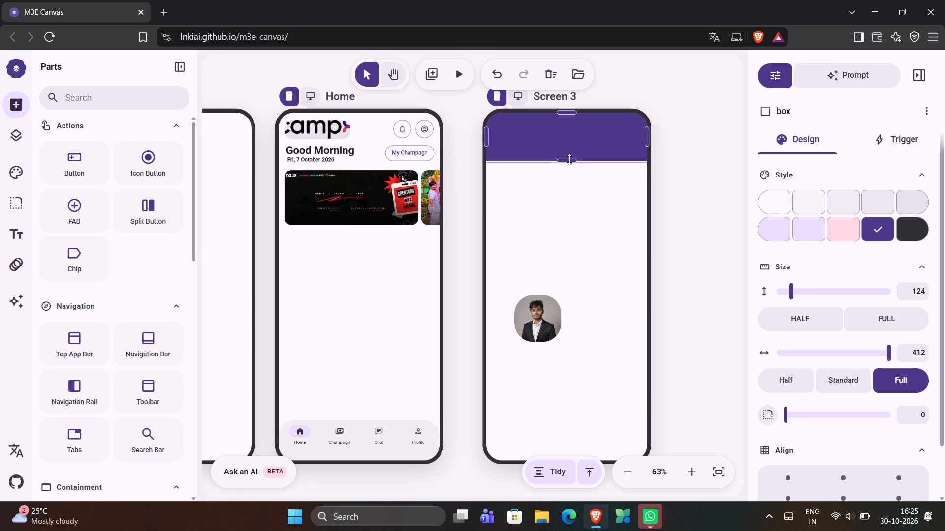
drag(569, 159, 577, 142)
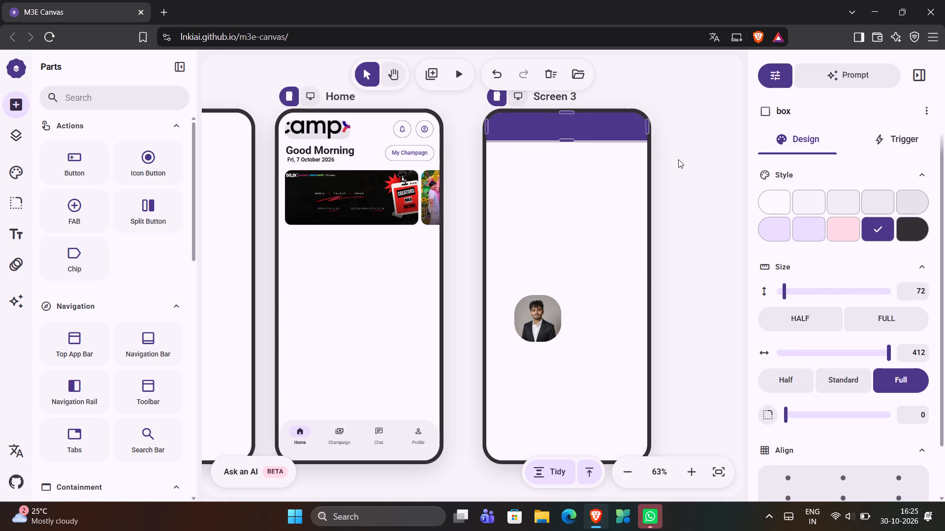
click(678, 159)
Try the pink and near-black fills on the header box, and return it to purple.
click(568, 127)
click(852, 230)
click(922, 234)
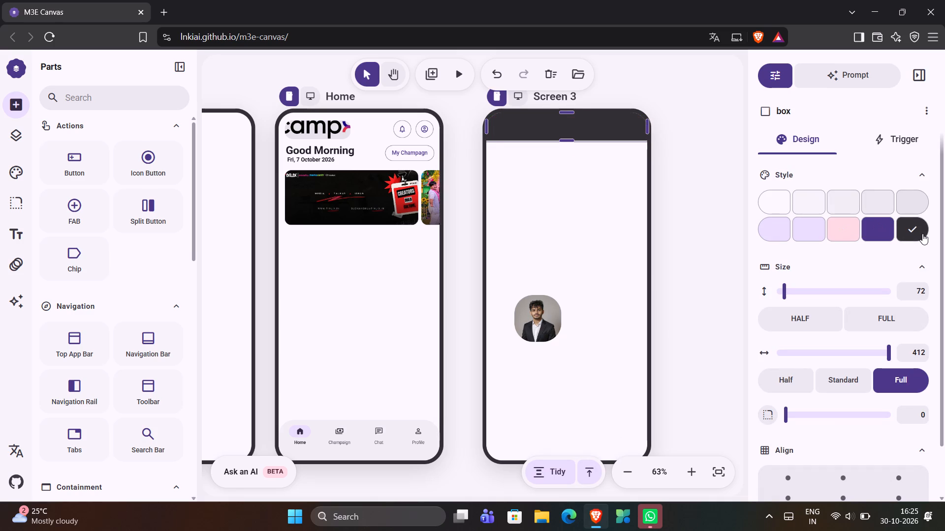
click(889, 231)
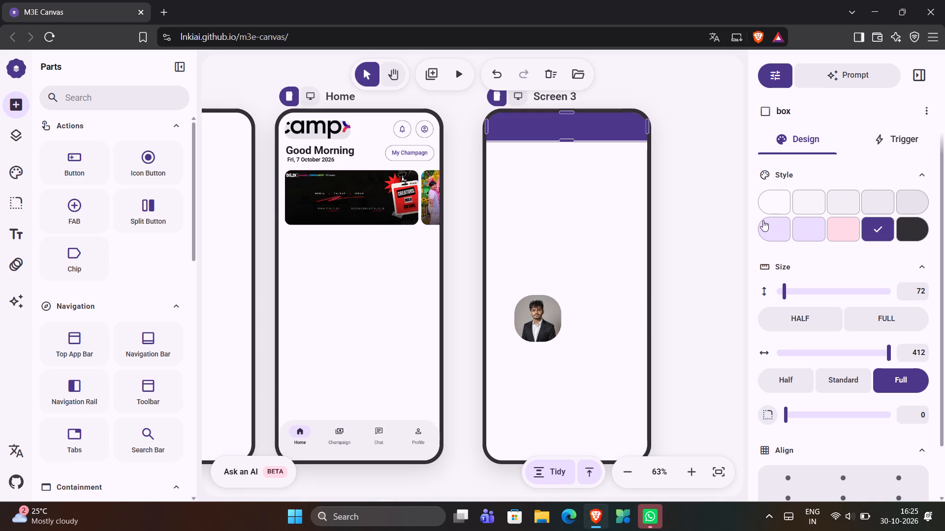
Move the portrait up near the left side of Screen 3 so it overlaps the purple header's bottom edge.
click(543, 326)
drag(543, 326, 526, 136)
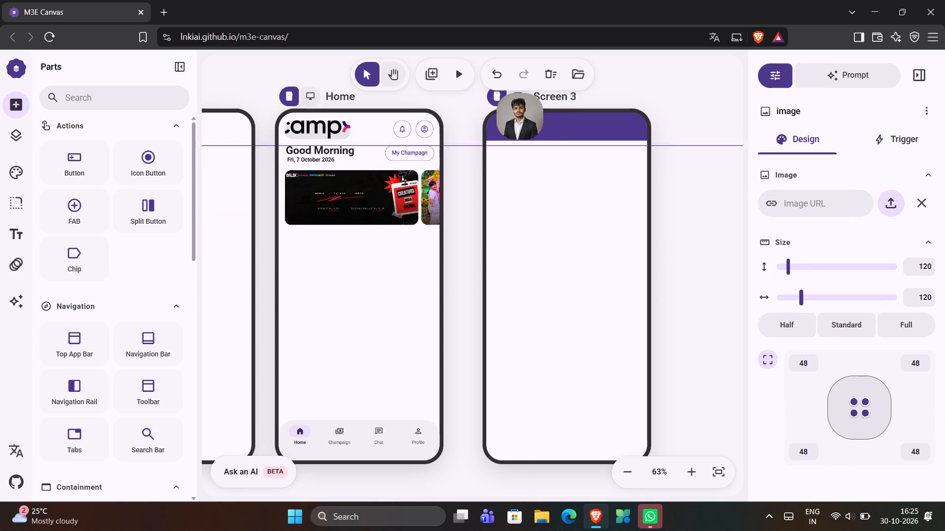
drag(526, 136, 527, 159)
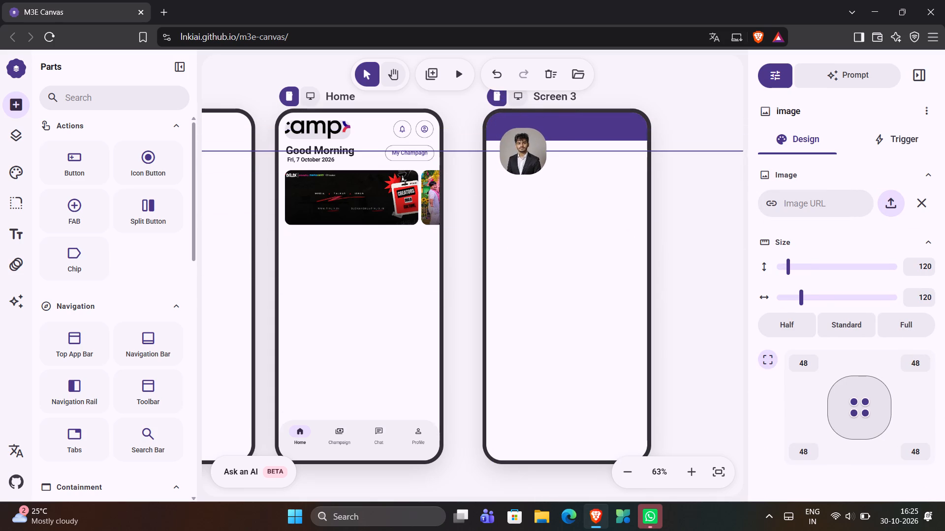
Increase the purple header's height to about 116, and lower the portrait slightly so it still straddles the header's bottom edge.
click(586, 134)
drag(574, 142, 574, 150)
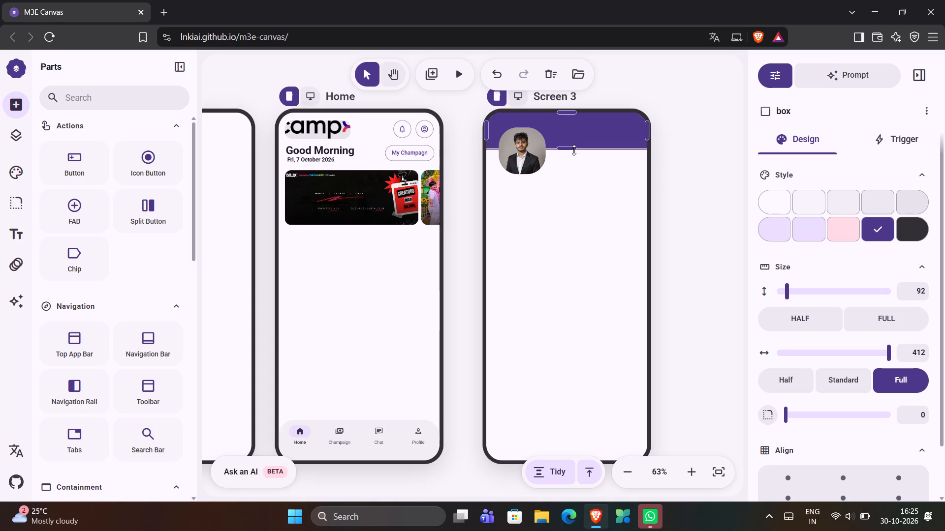
drag(574, 150, 574, 152)
click(672, 174)
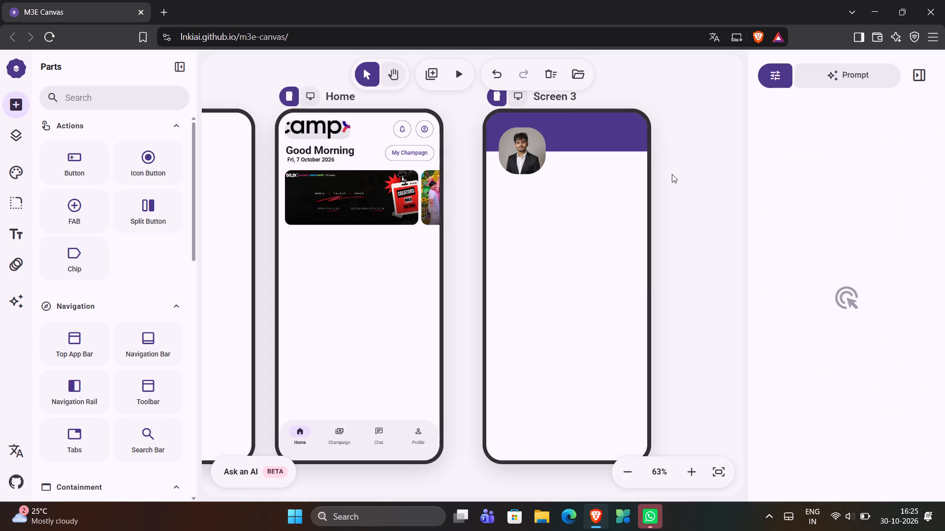
drag(518, 167, 519, 178)
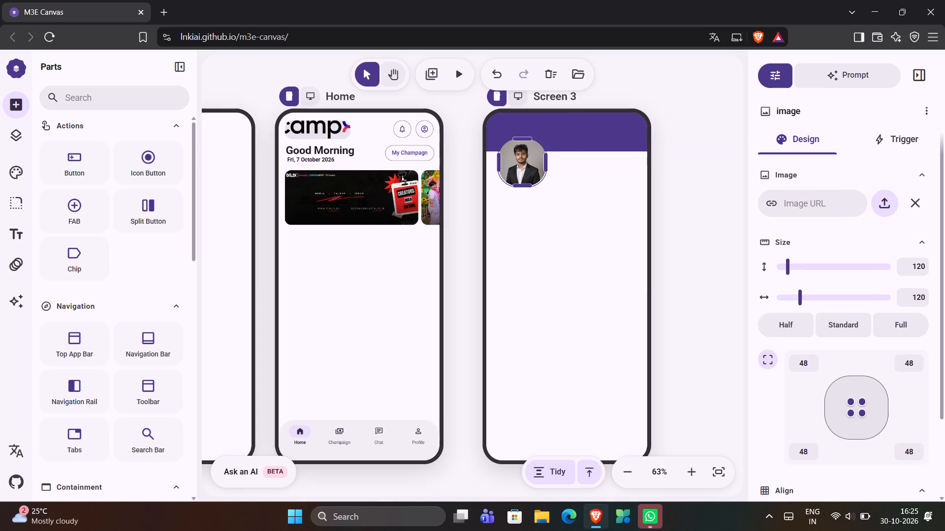
click(570, 149)
drag(568, 155, 568, 158)
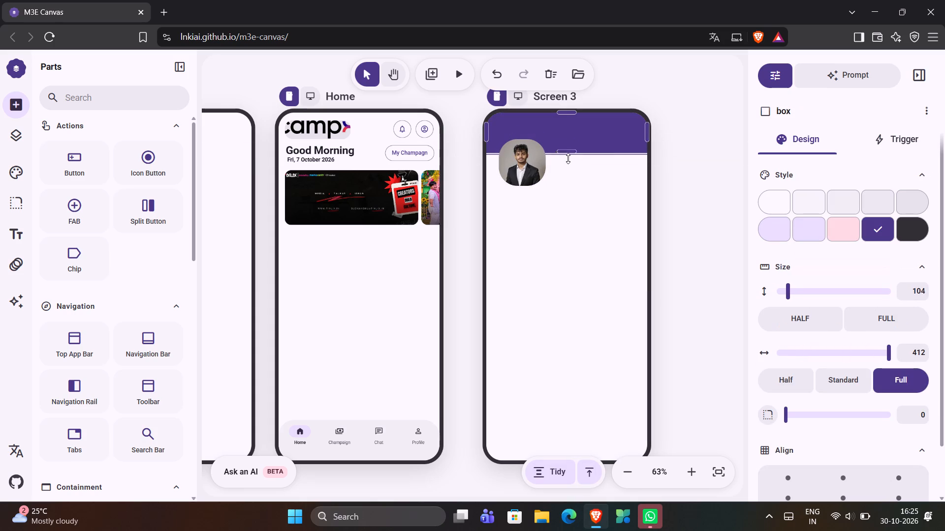
drag(568, 158, 568, 162)
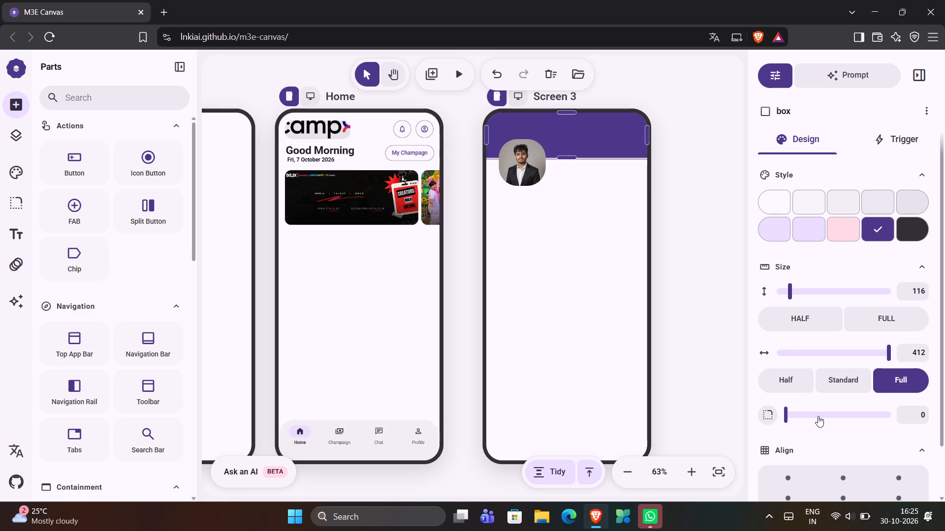
Set the purple header box's corner radius to 29.
scroll(818, 416, down, 1)
drag(785, 382, 818, 381)
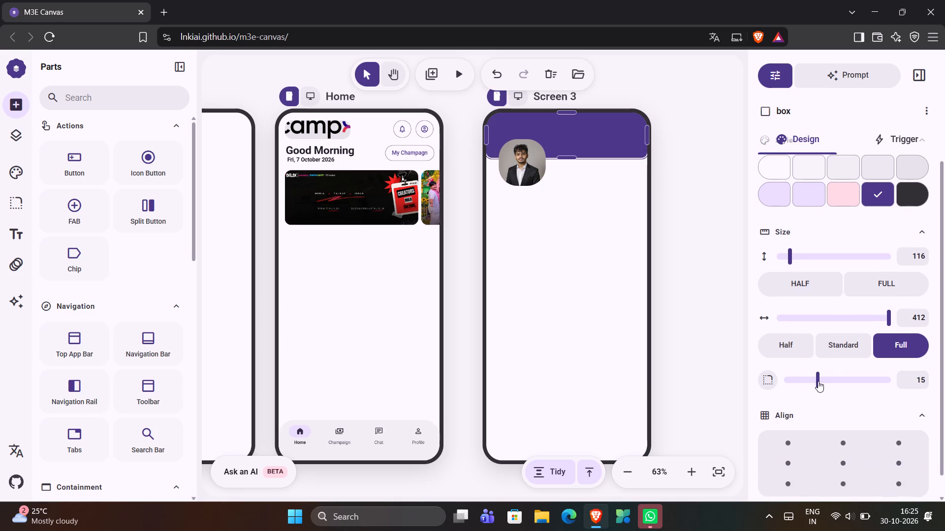
drag(818, 381, 849, 374)
click(721, 251)
click(594, 136)
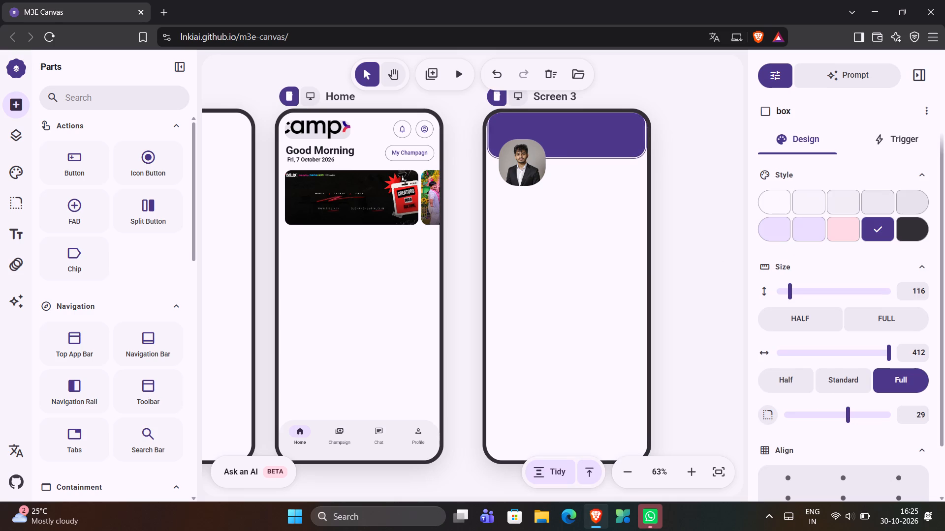
click(684, 181)
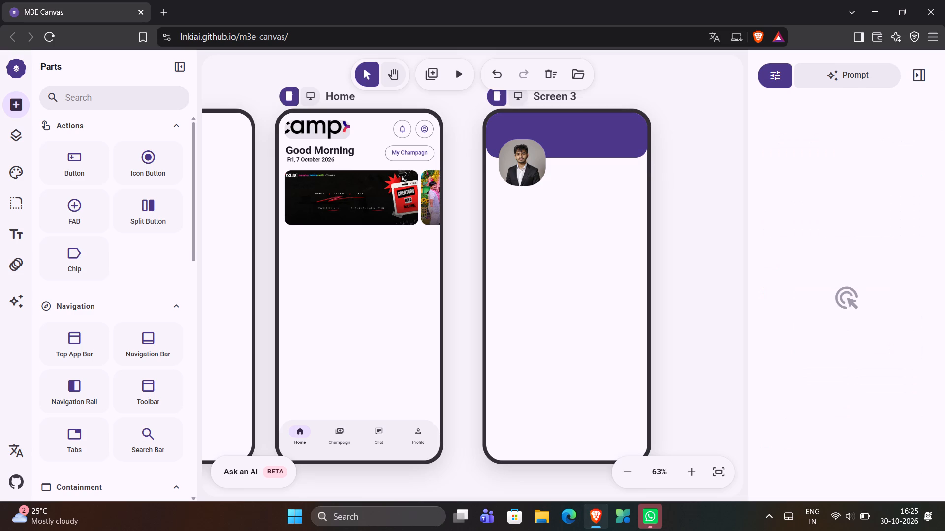
Duplicate the purple header box and place the copy below the header, aligned with the screen's side edges.
click(595, 137)
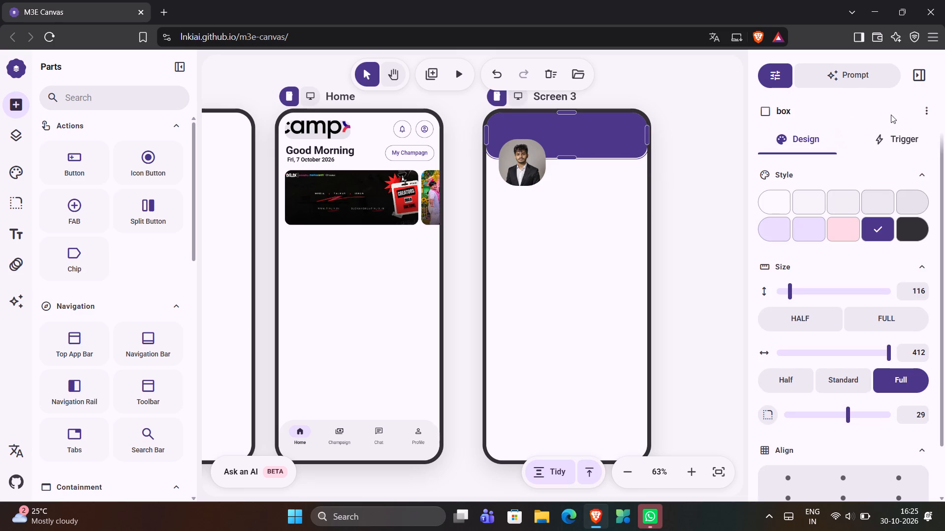
click(930, 111)
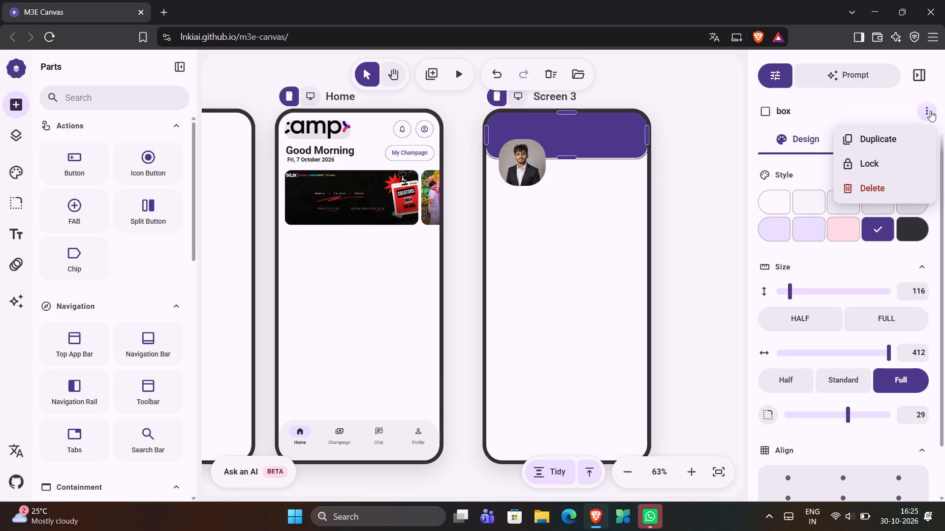
click(882, 139)
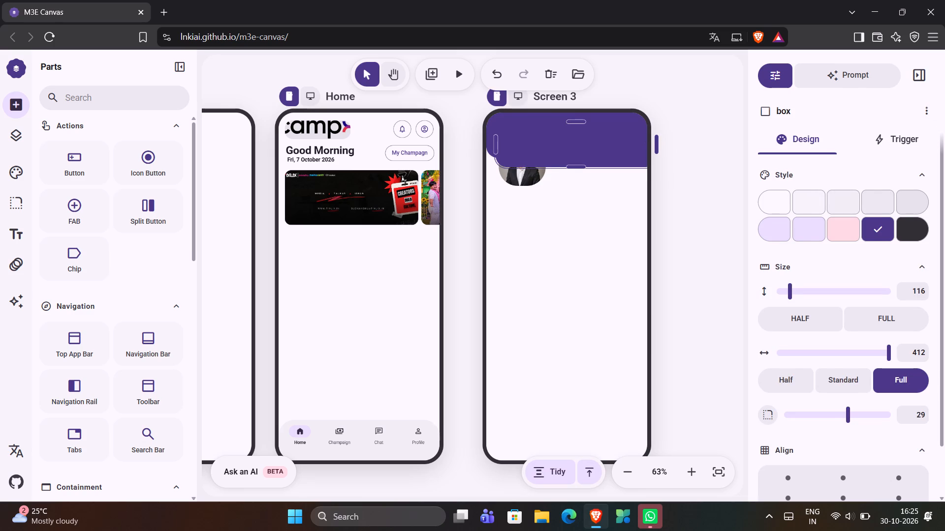
drag(617, 145, 603, 204)
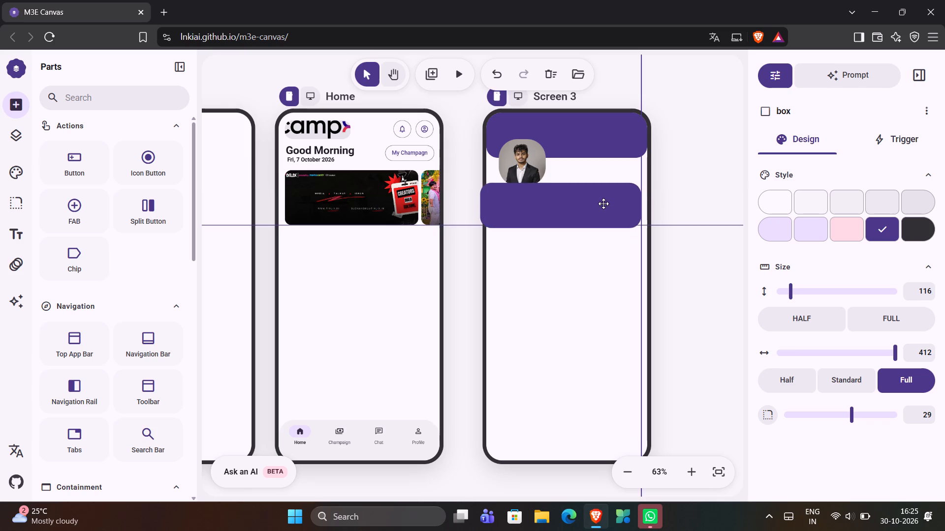
drag(603, 204, 607, 195)
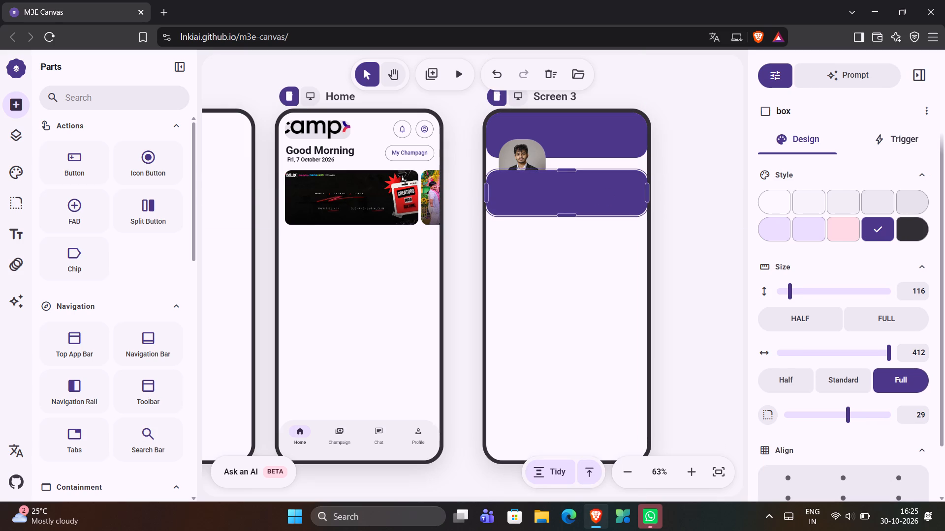
Resize the duplicated box to fill Screen 3 from just below the header down to the bottom edge.
drag(565, 172, 567, 133)
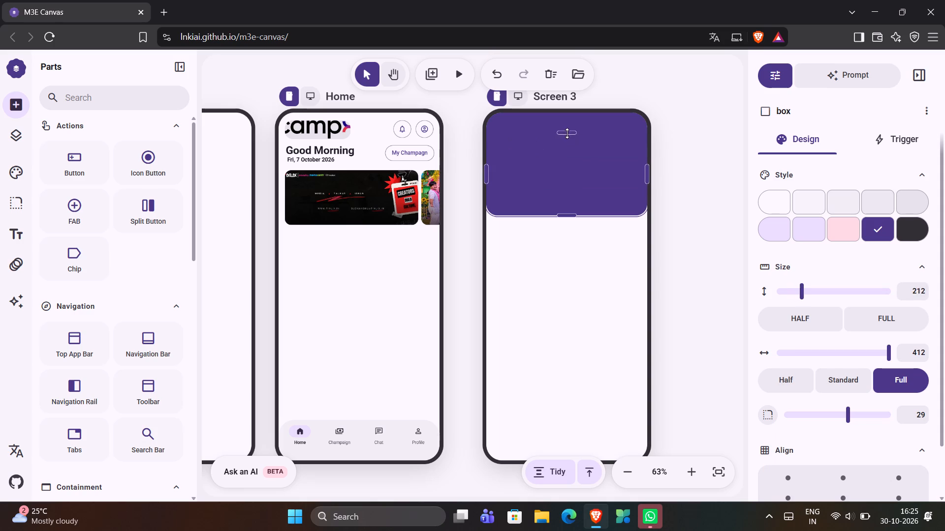
drag(567, 133, 566, 115)
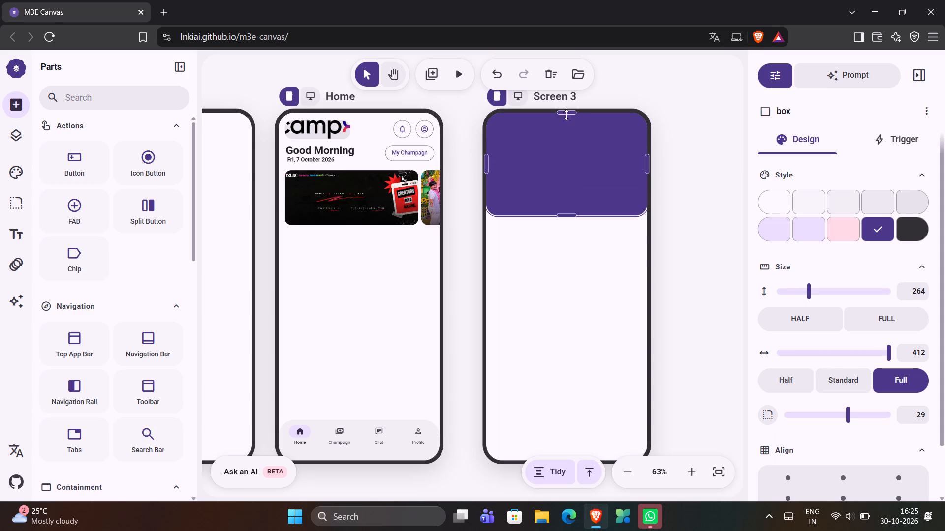
drag(570, 213, 590, 451)
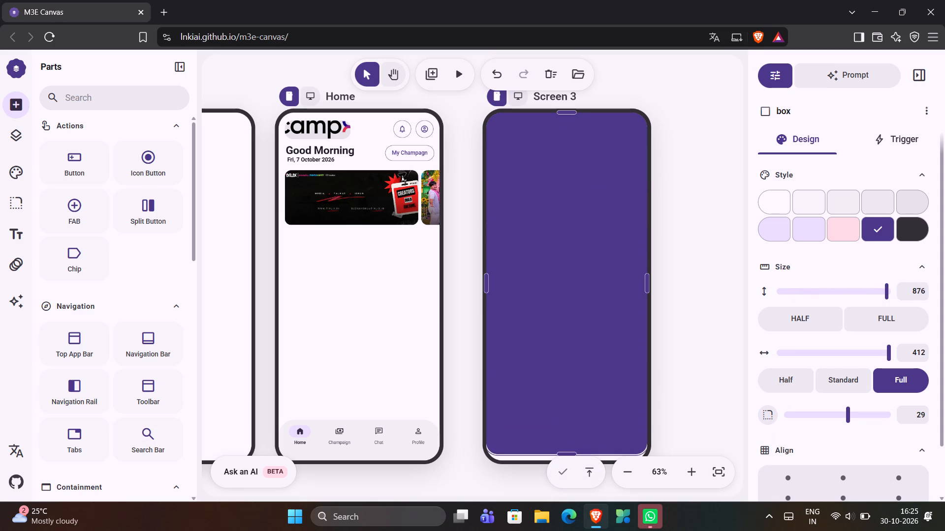
drag(590, 451, 592, 483)
click(700, 285)
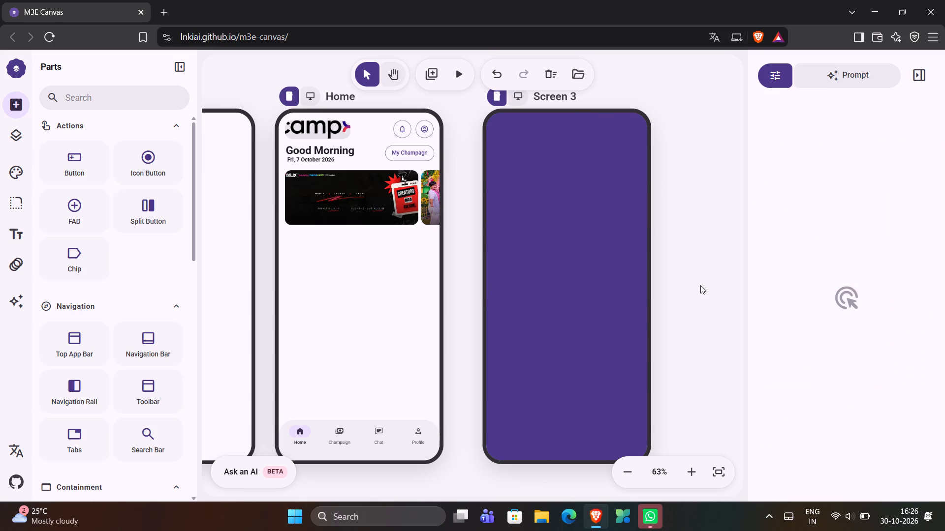
click(554, 206)
drag(567, 114, 571, 130)
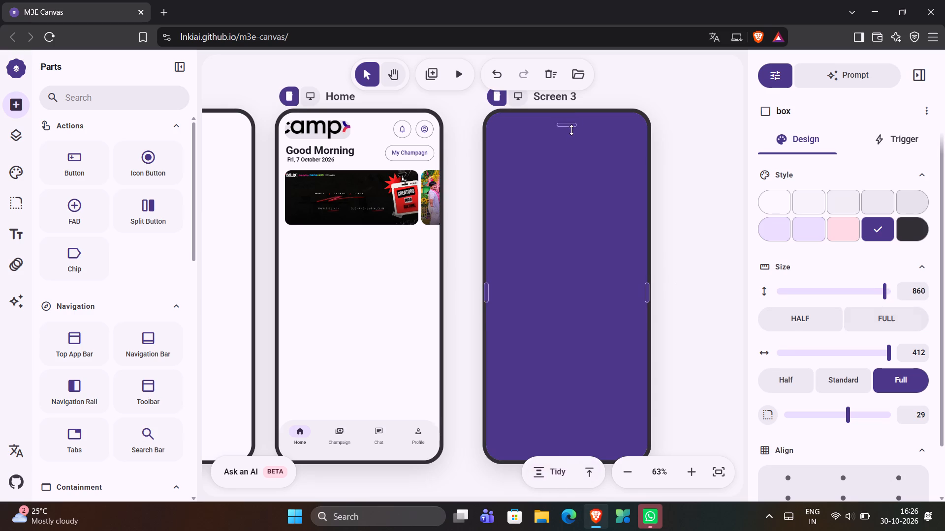
drag(571, 130, 573, 173)
Move the portrait right and up over the header, with its right edge near the screen's vertical centre line.
click(513, 150)
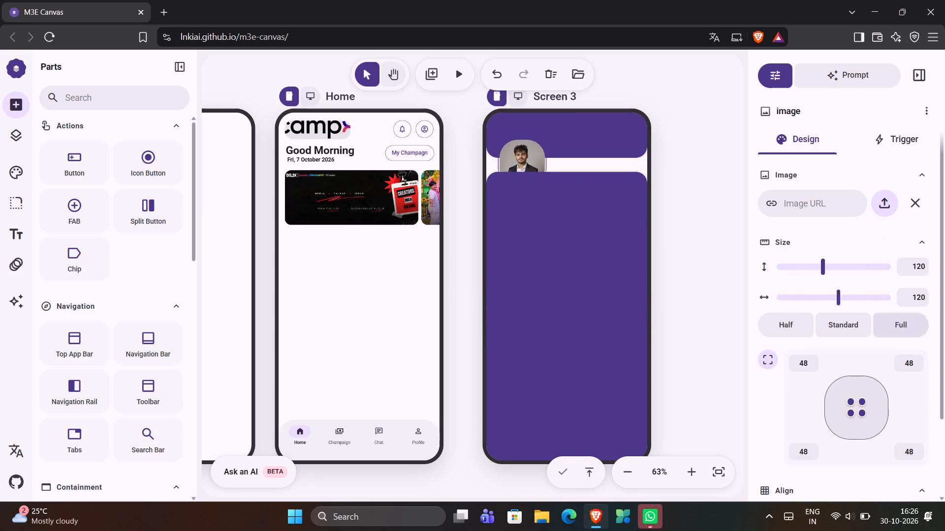
drag(521, 160, 544, 142)
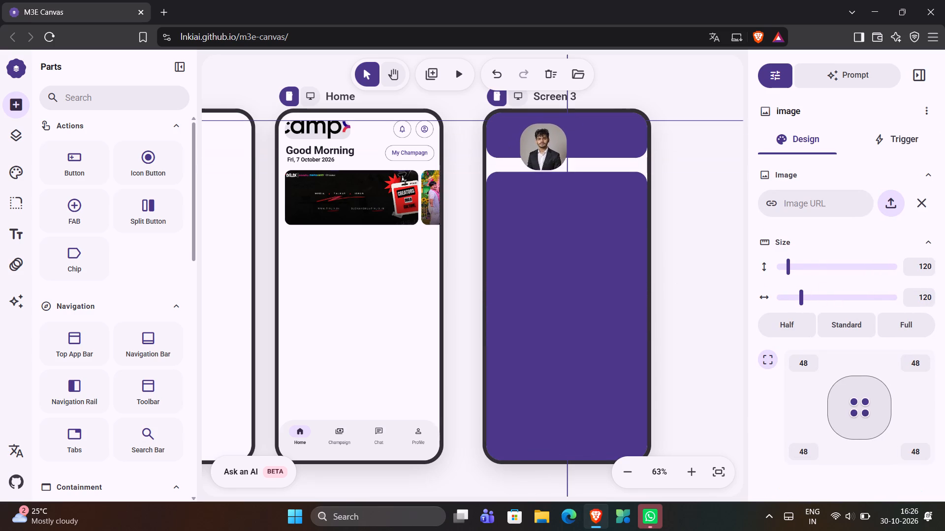
drag(544, 142, 544, 141)
Raise the large lower box's top edge over the header, making the box about 824 high.
click(559, 212)
drag(567, 172, 566, 139)
Change the large lower box's fill to the first white swatch.
click(581, 124)
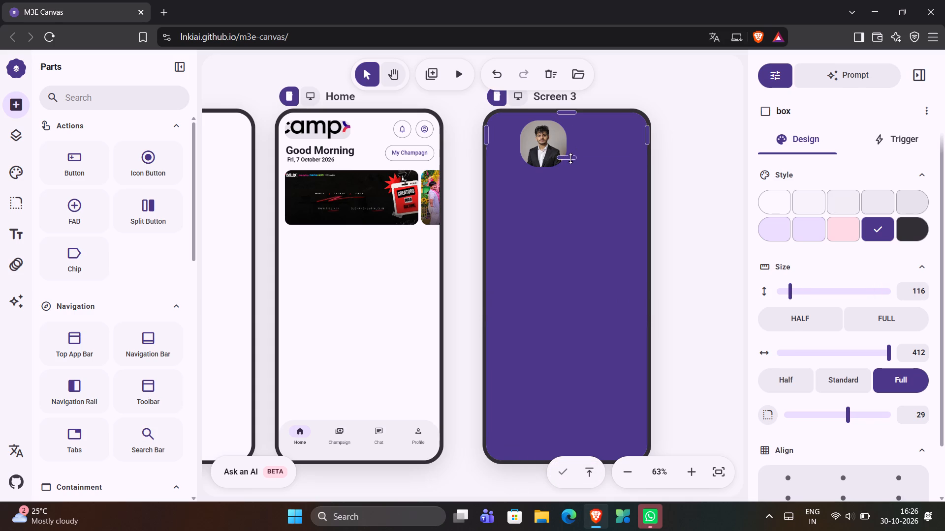
click(570, 158)
click(598, 224)
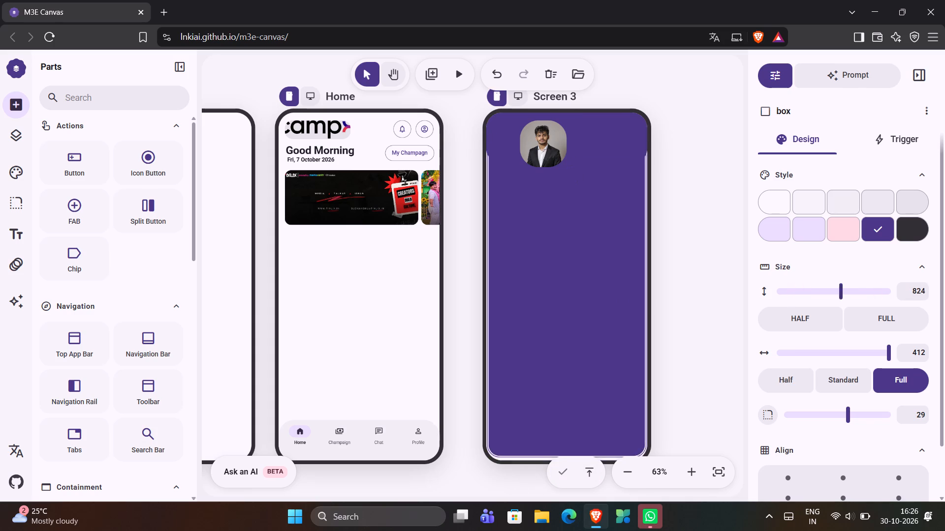
click(781, 204)
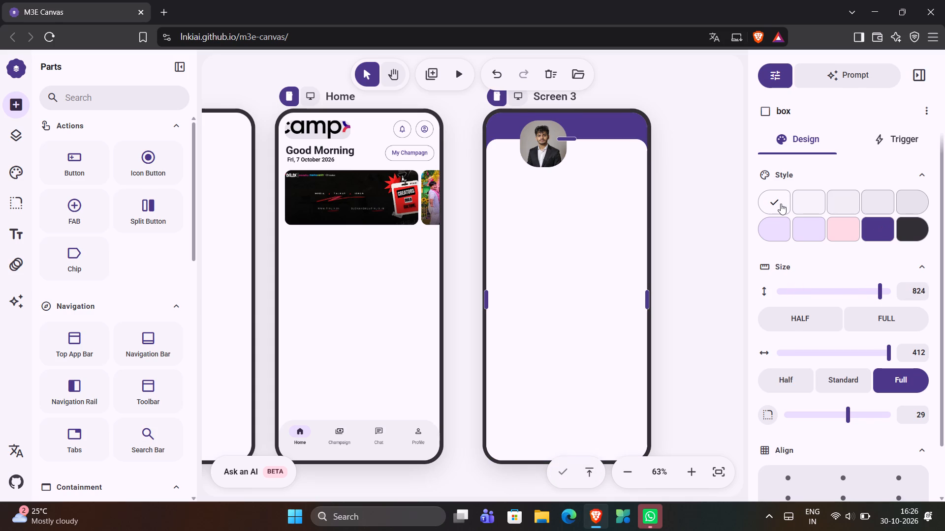
Lower the white box's top edge slightly to expose more of the purple header.
click(600, 158)
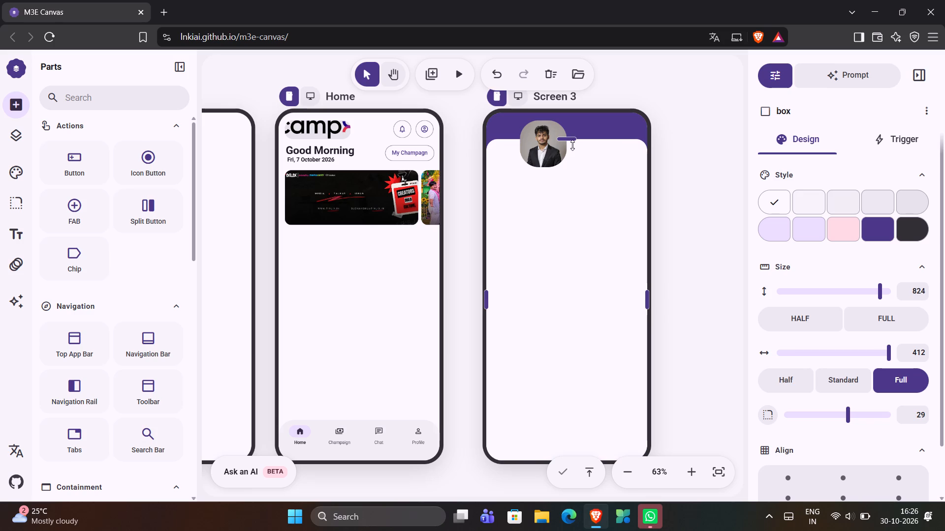
drag(572, 145, 577, 161)
Adjust the purple header's height, trying about 192, and bring its bottom edge back just below the white box's top.
click(582, 147)
drag(566, 163, 566, 167)
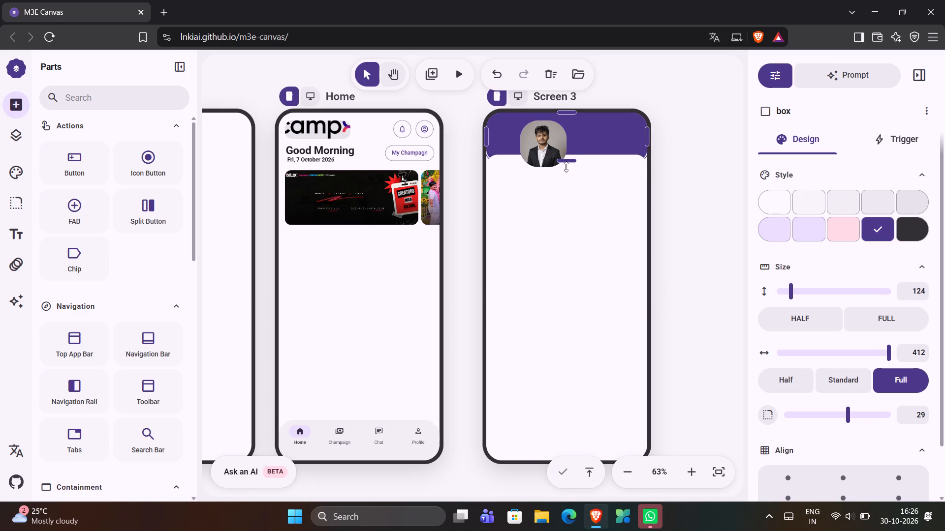
drag(566, 167, 575, 190)
click(589, 145)
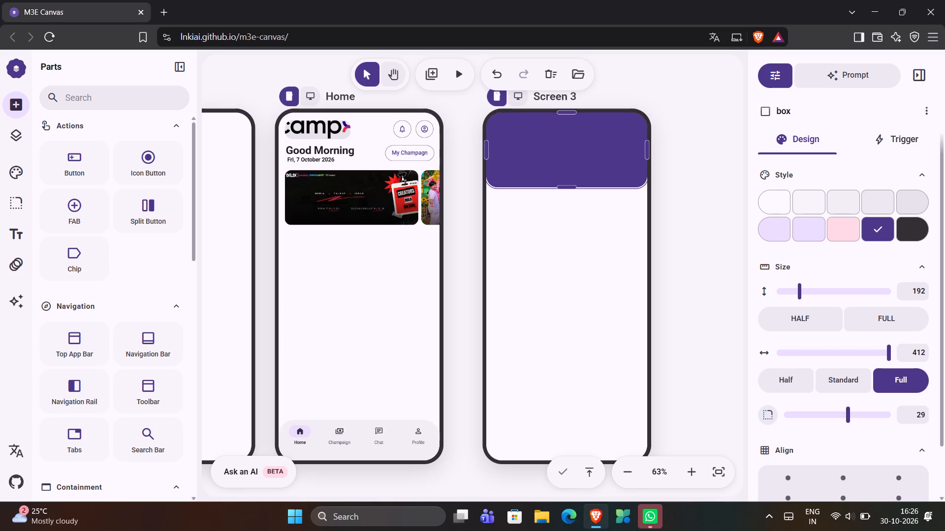
drag(568, 187, 581, 155)
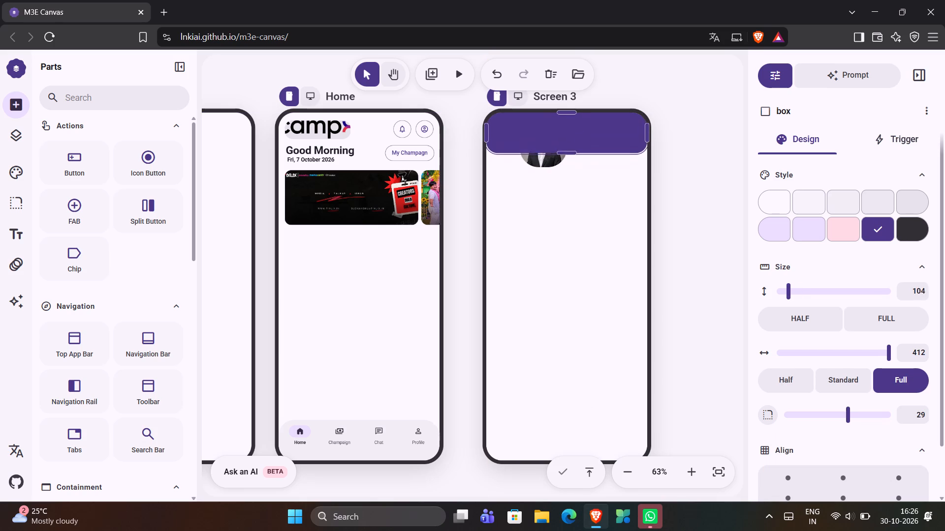
drag(581, 155, 581, 161)
Move the portrait out from behind the purple header to the upper middle of the white box.
click(548, 166)
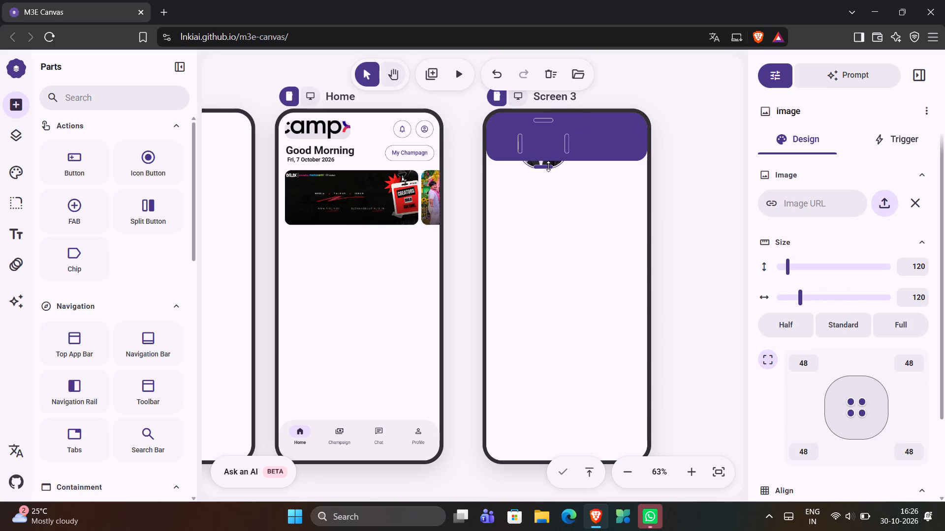
drag(558, 161, 579, 232)
Change the large white box's fill to the second swatch, a slightly greyer off-white.
click(604, 202)
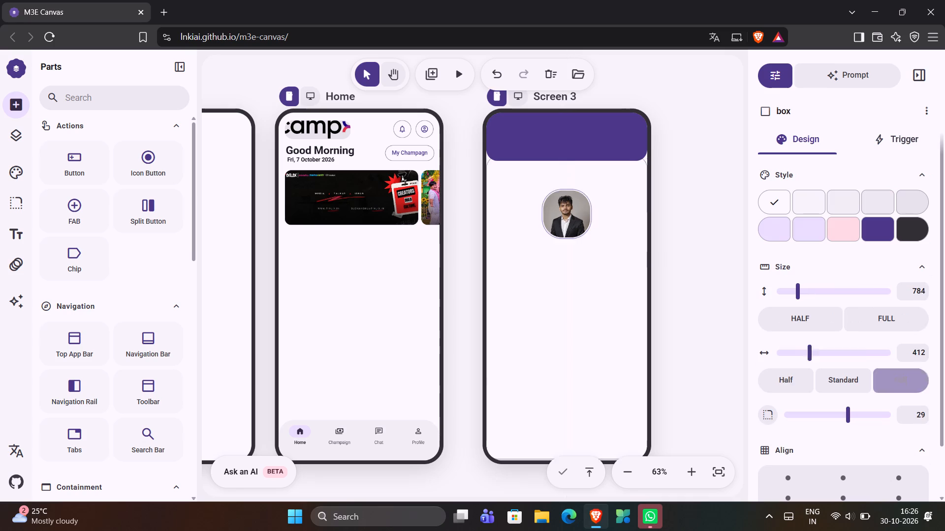
click(813, 197)
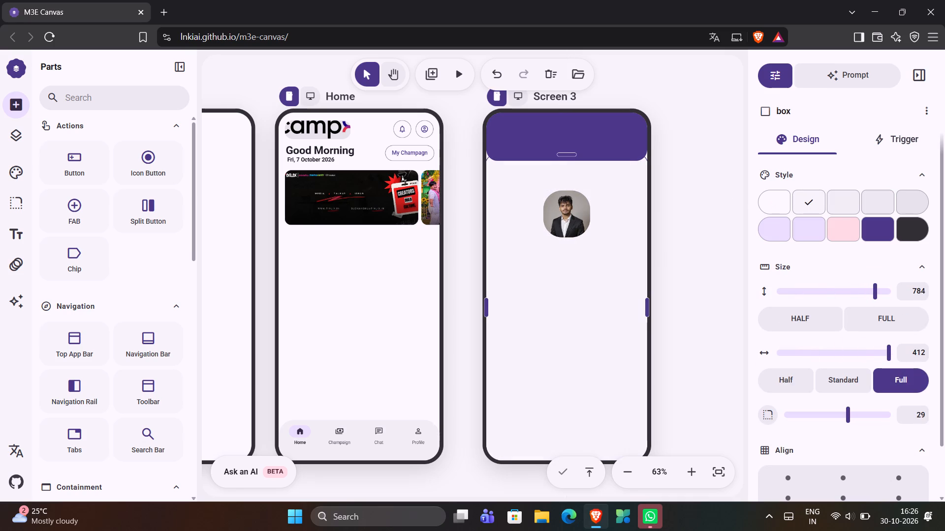
Adjust the large box's top edge, trying a height of 748, and raise it behind the purple header to about 800.
drag(565, 159, 567, 173)
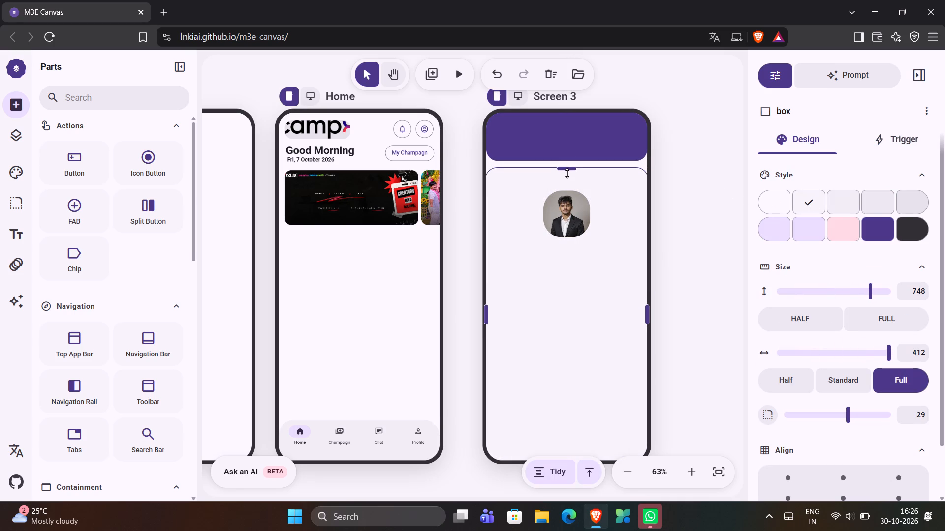
drag(567, 173, 563, 152)
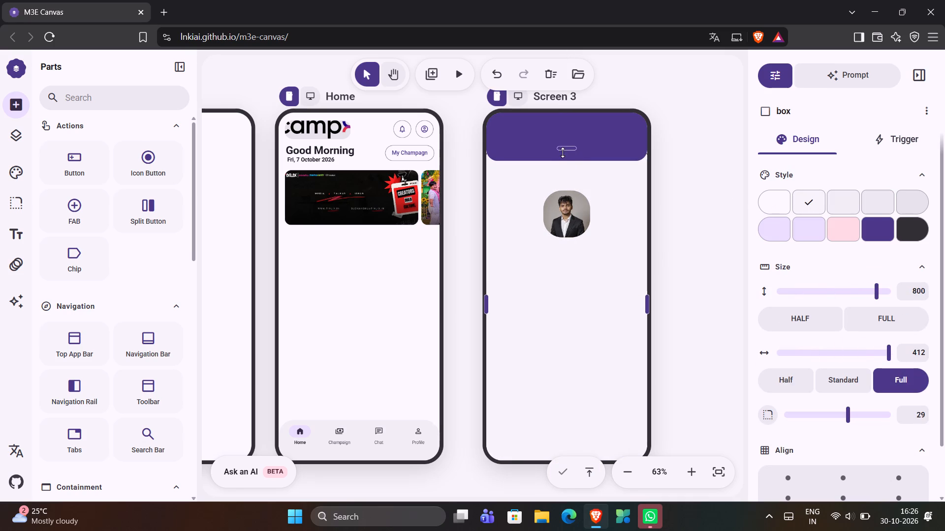
drag(563, 152, 562, 147)
click(698, 229)
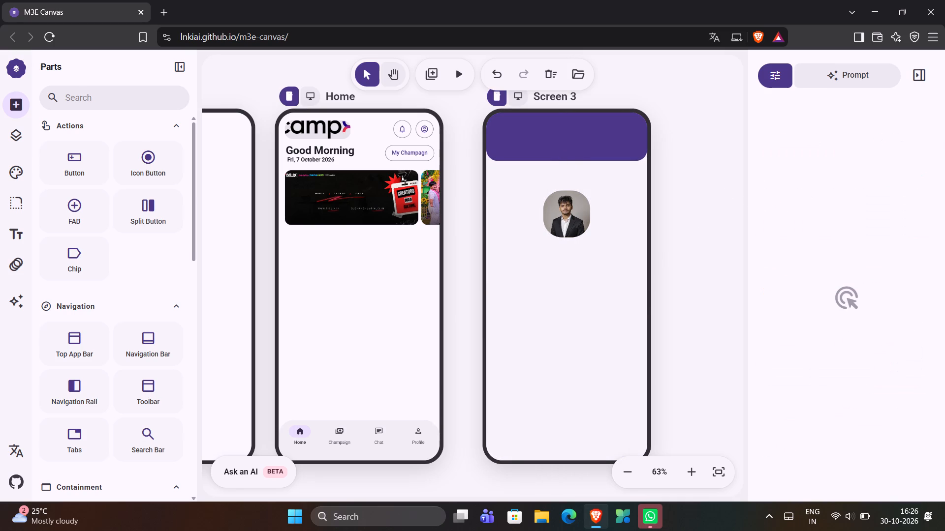
Move the portrait to the left side of Screen 3 so it straddles the purple header's bottom edge.
click(567, 216)
drag(567, 216, 530, 179)
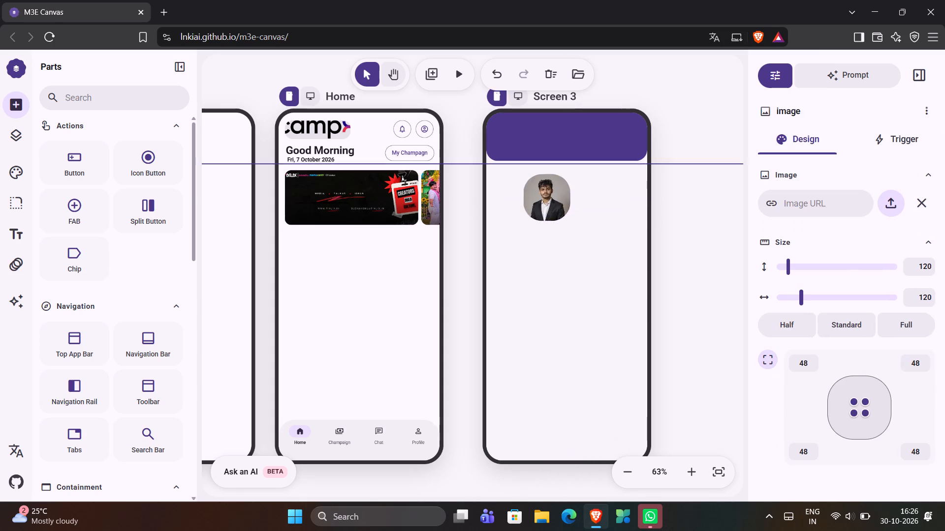
drag(530, 179, 519, 163)
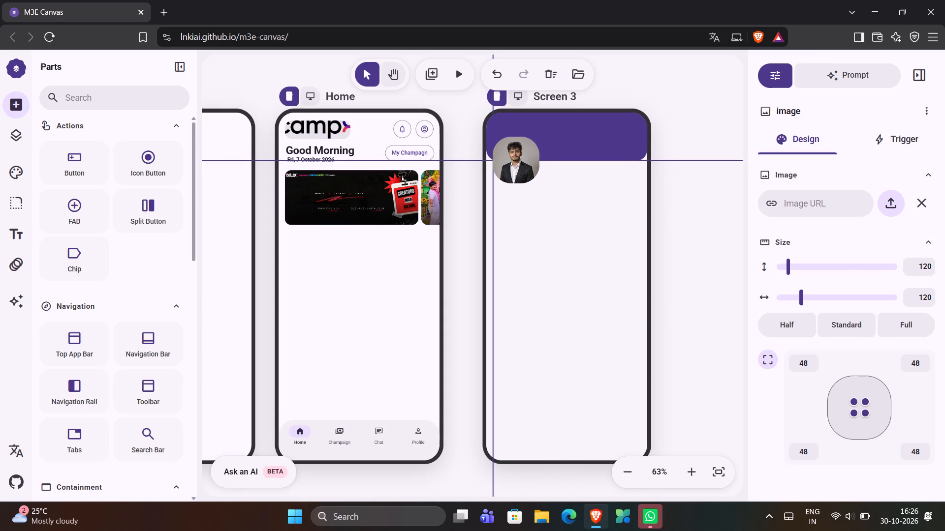
drag(519, 163, 522, 162)
click(689, 205)
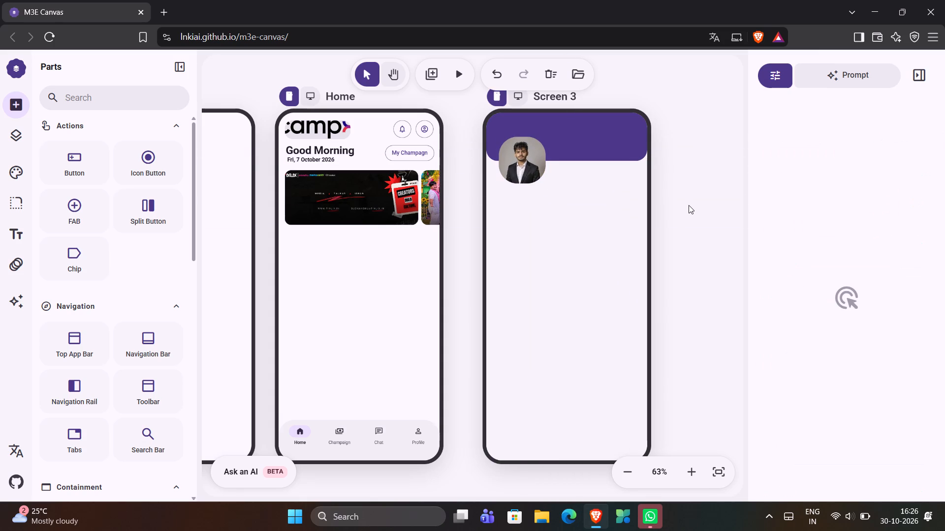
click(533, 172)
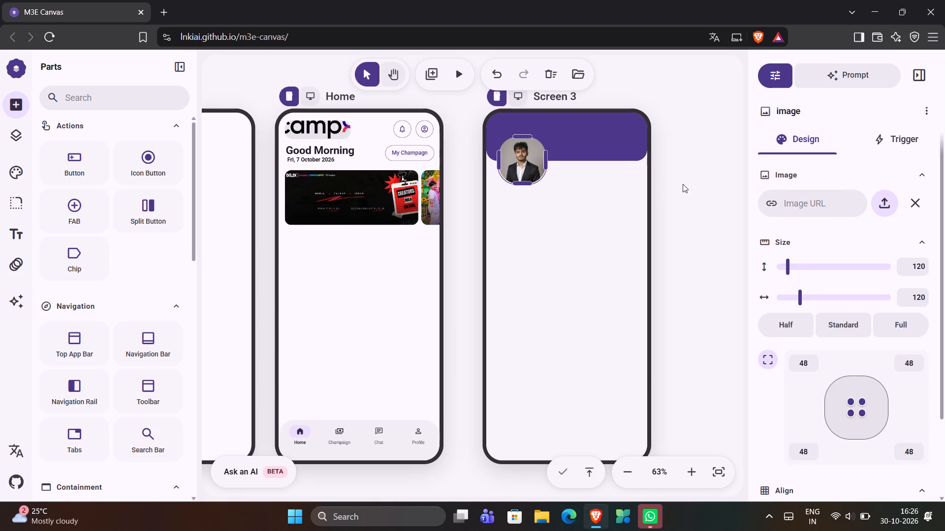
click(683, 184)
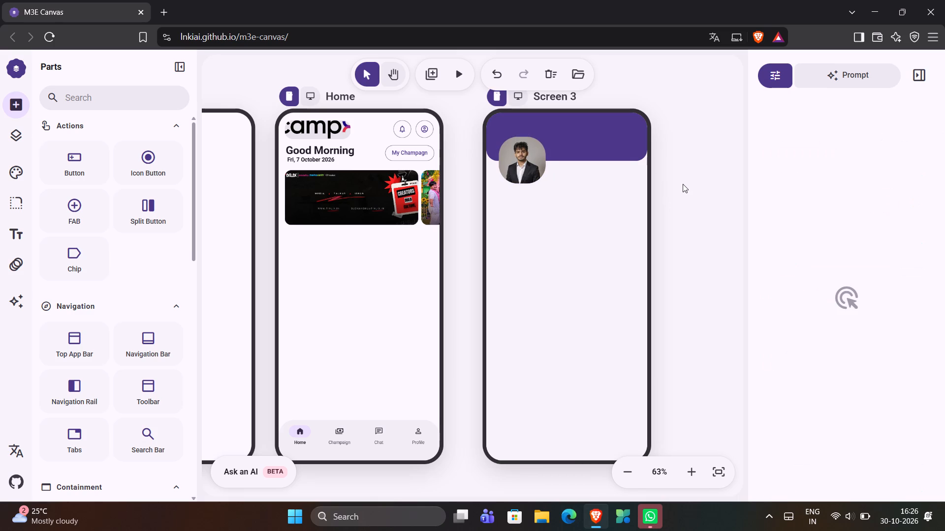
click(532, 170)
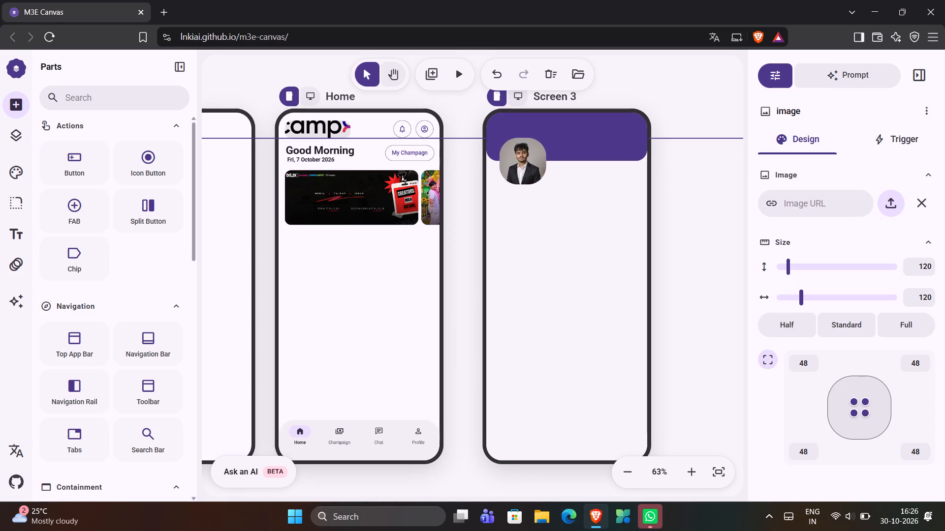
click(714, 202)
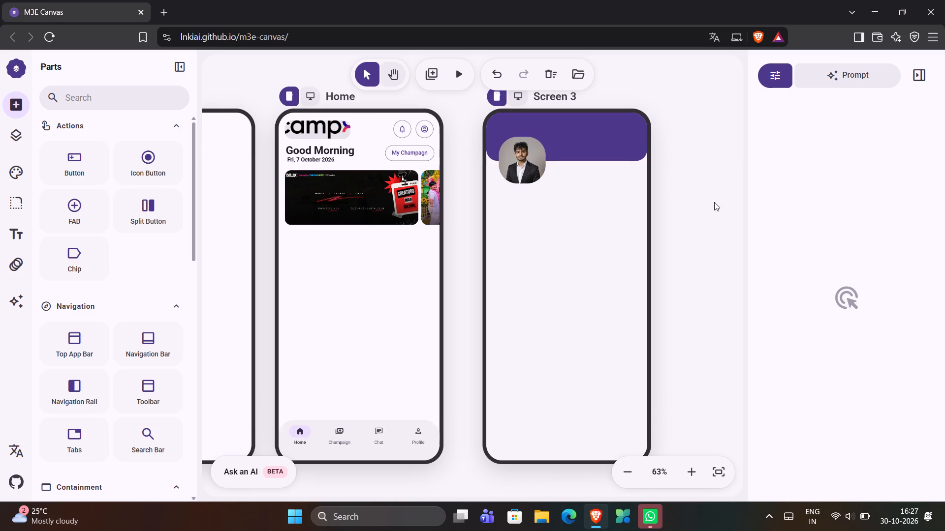
Place a Text element at the top of Screen 3's purple header, just above the portrait.
scroll(540, 202, up, 2)
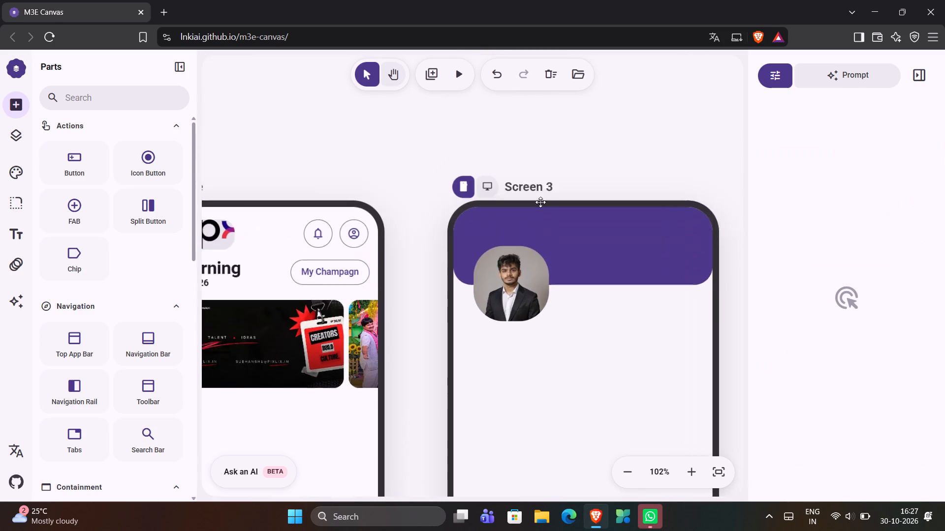
scroll(540, 202, up, 1)
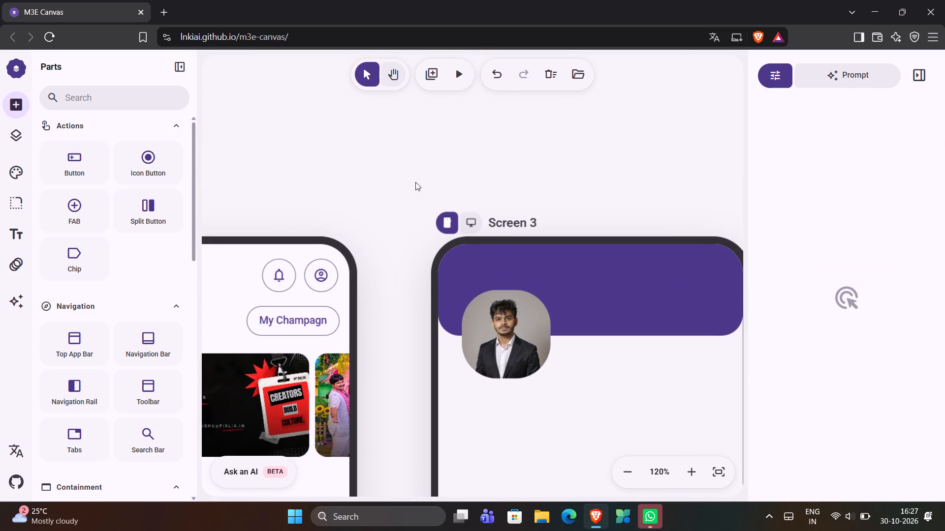
scroll(76, 272, down, 3)
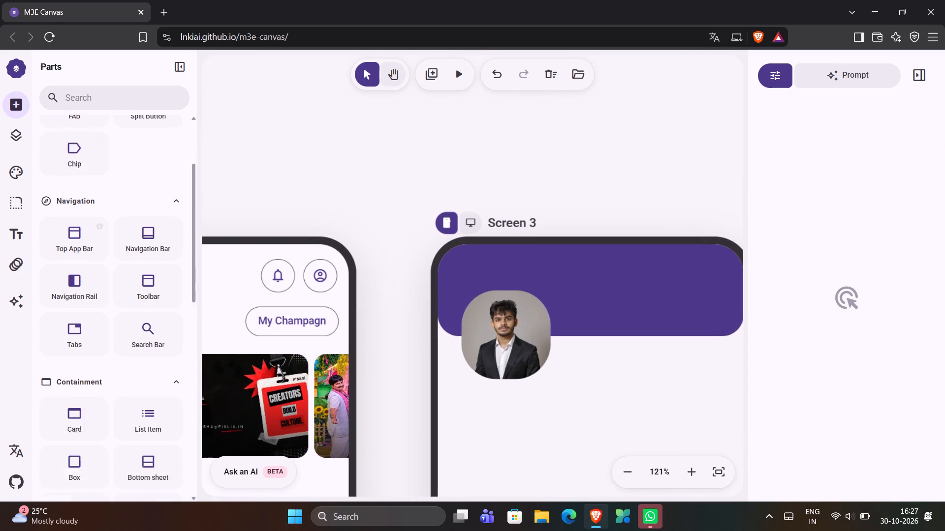
scroll(76, 272, down, 7)
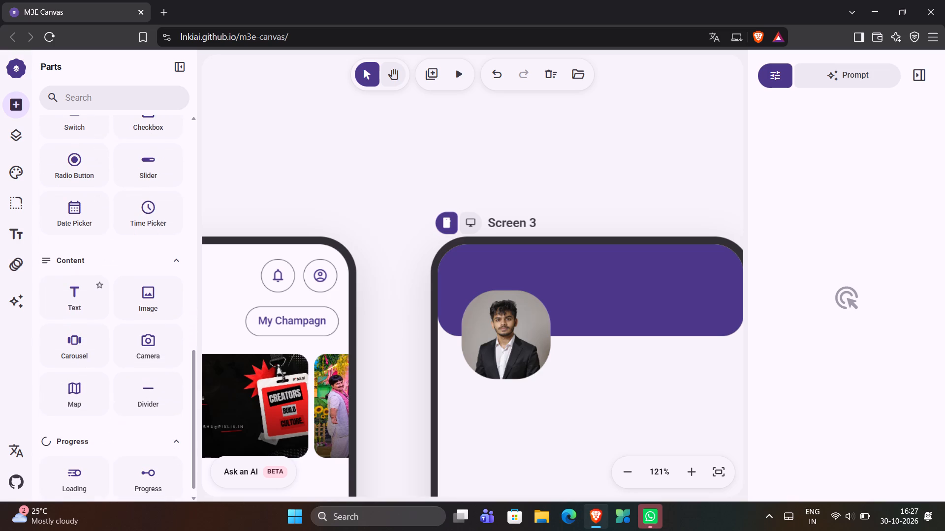
drag(74, 306, 499, 262)
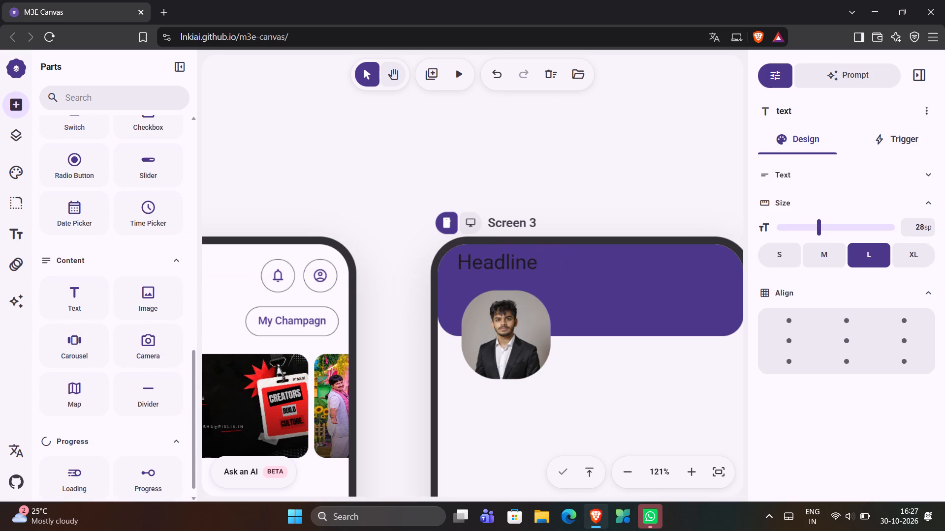
double_click(499, 262)
Change the header text to "Profile" and make it bold.
click(799, 162)
click(799, 163)
click(799, 166)
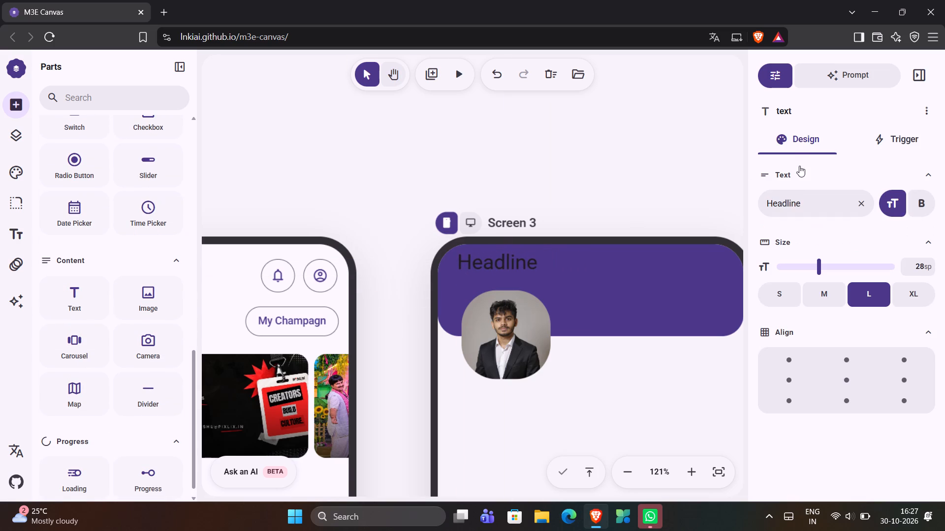
ctrl+click(802, 204)
key(ctrl+a)
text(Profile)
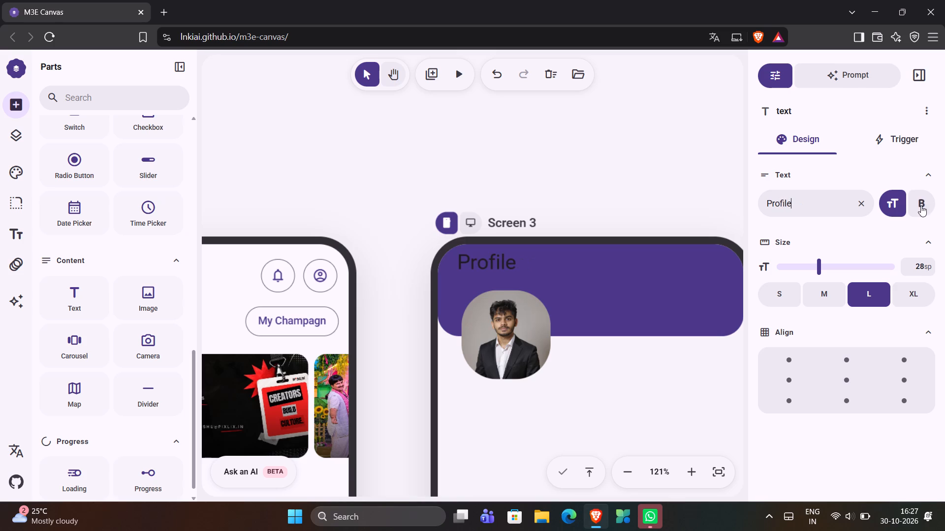
click(920, 206)
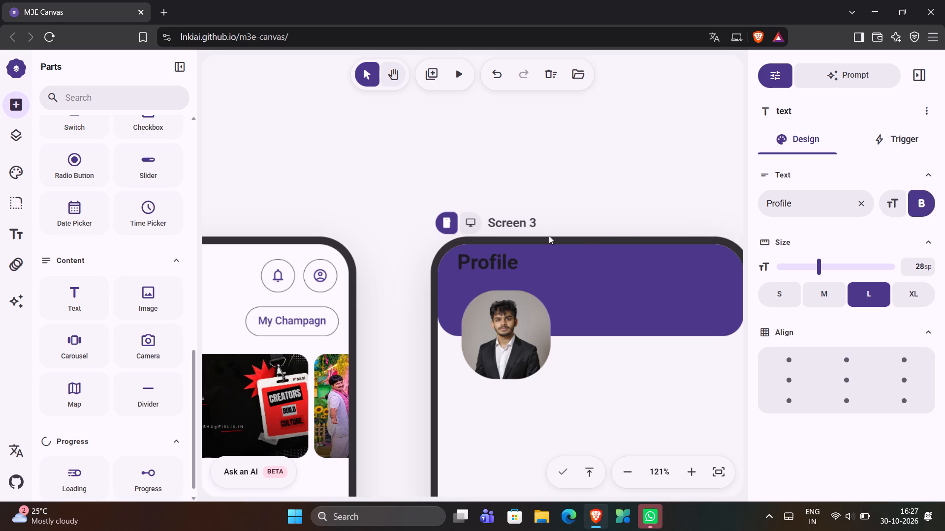
Examine the Profile title's design settings and style options for further ways to format its text.
click(479, 266)
click(510, 267)
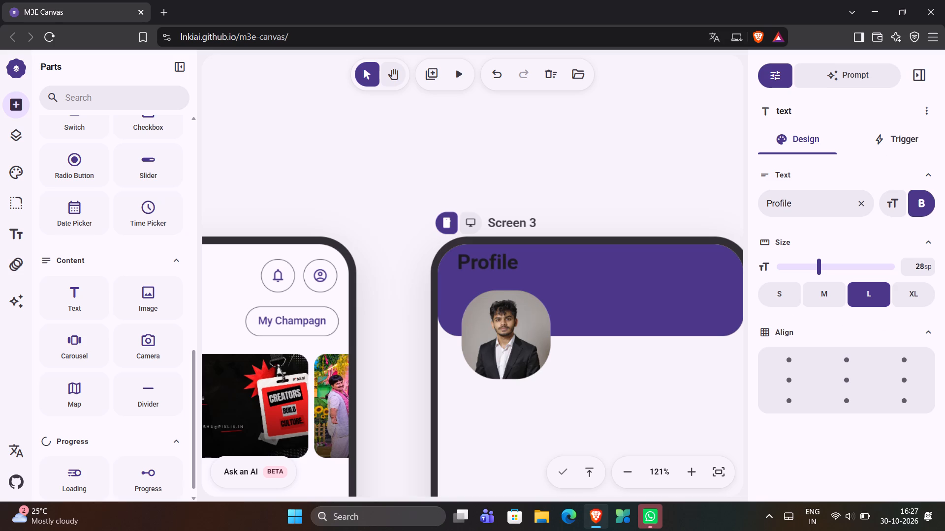
click(889, 210)
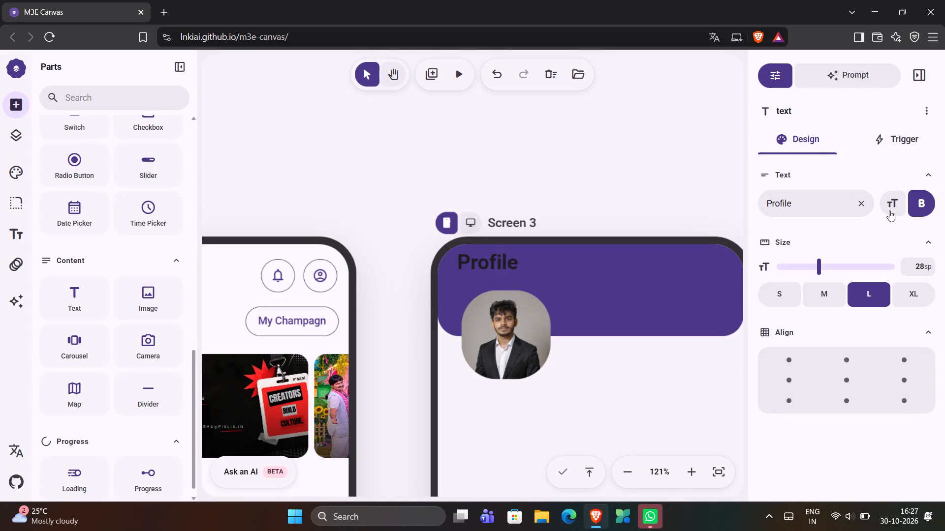
click(889, 210)
click(919, 204)
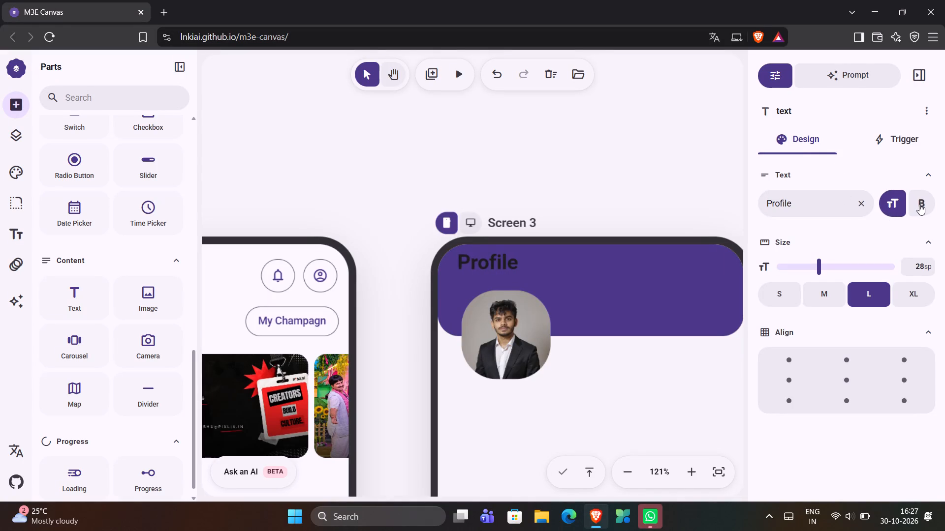
scroll(834, 256, down, 2)
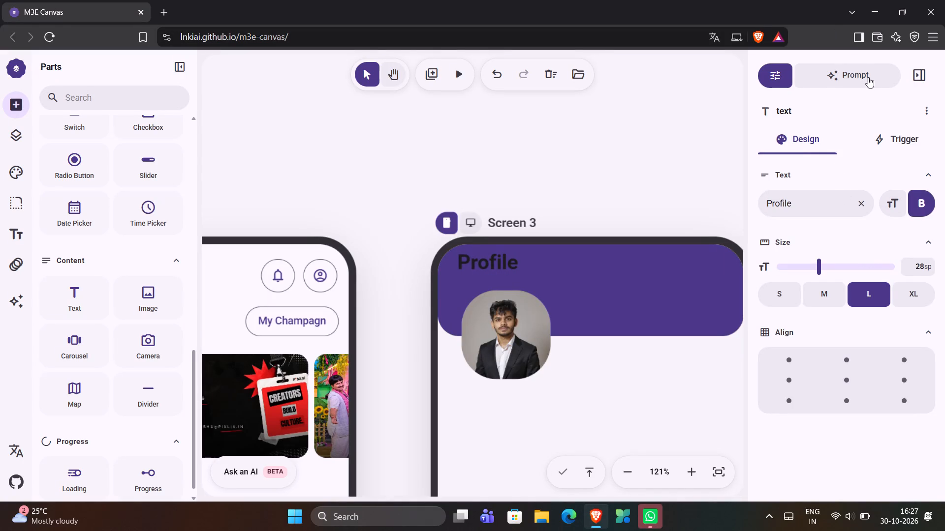
click(800, 108)
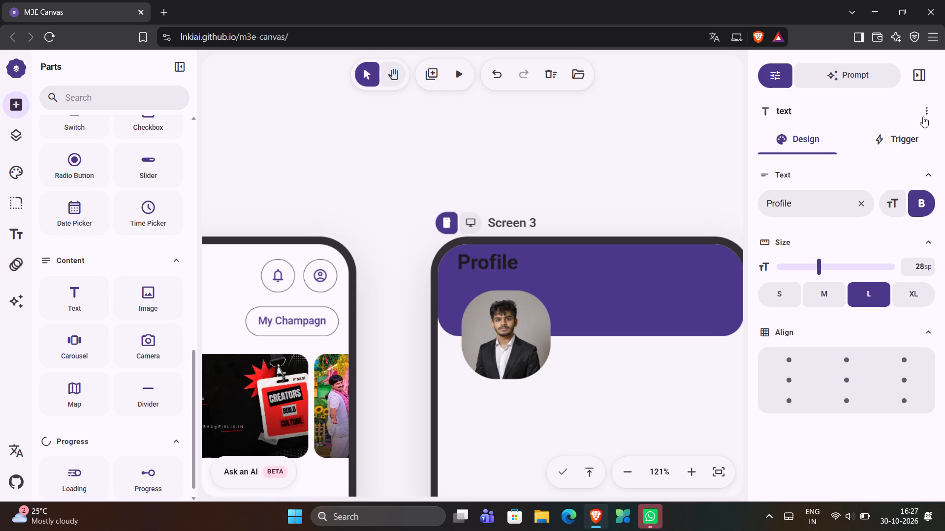
click(923, 117)
click(810, 120)
click(503, 265)
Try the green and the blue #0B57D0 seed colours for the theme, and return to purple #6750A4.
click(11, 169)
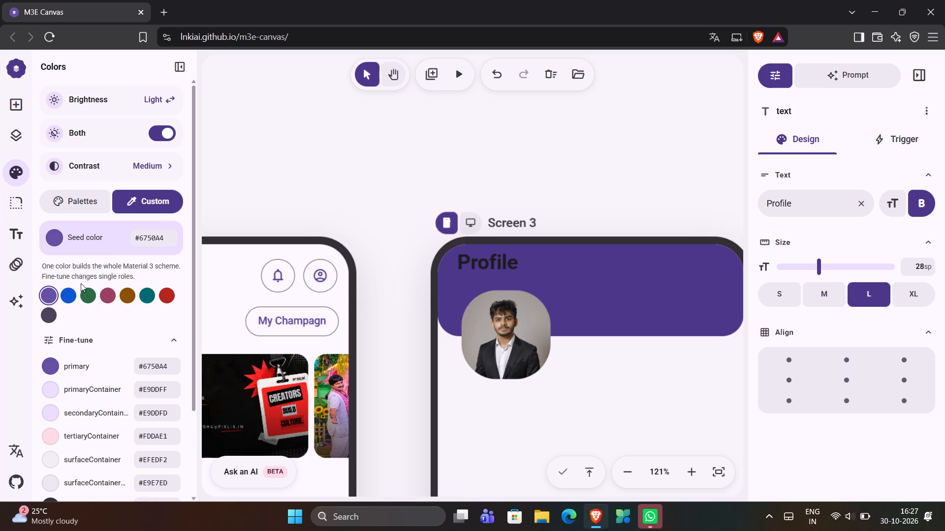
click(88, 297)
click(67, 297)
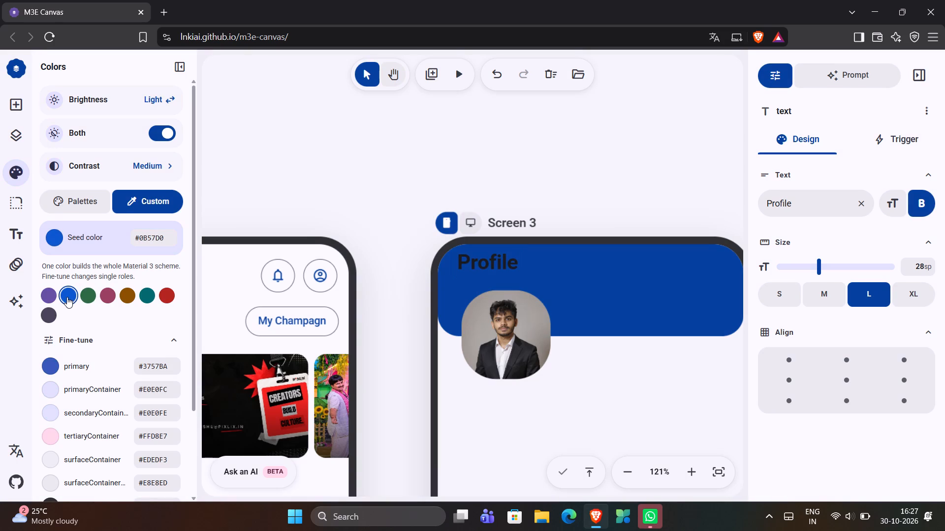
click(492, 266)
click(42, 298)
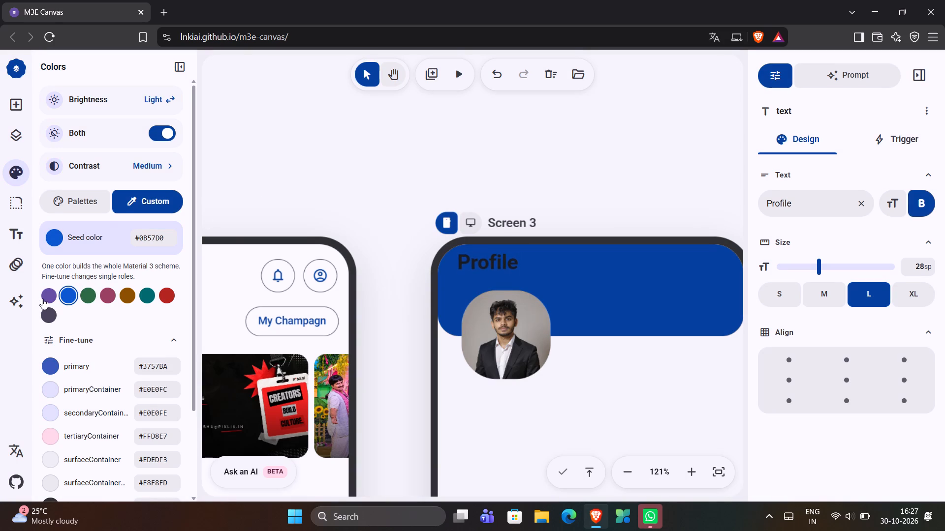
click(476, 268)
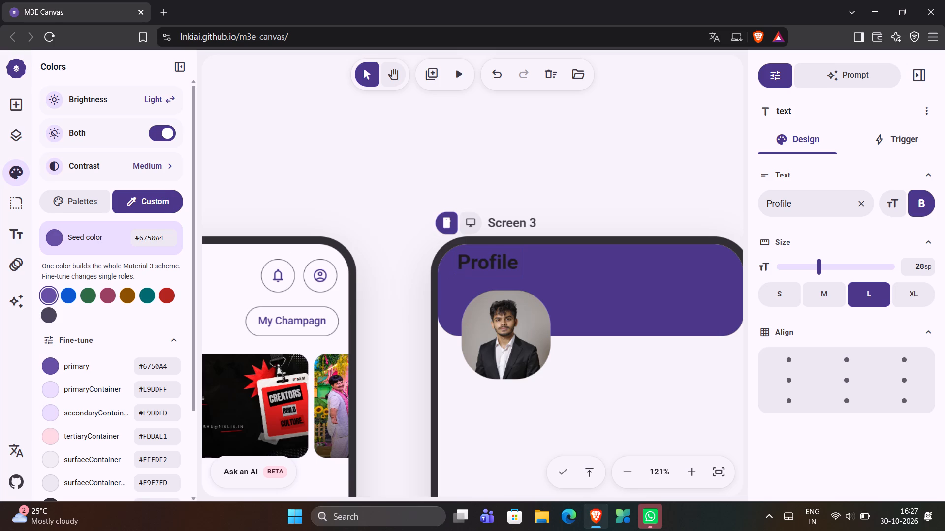
Set the Profile title's size to M (22sp) and move it slightly lower in Screen 3's purple header.
click(832, 297)
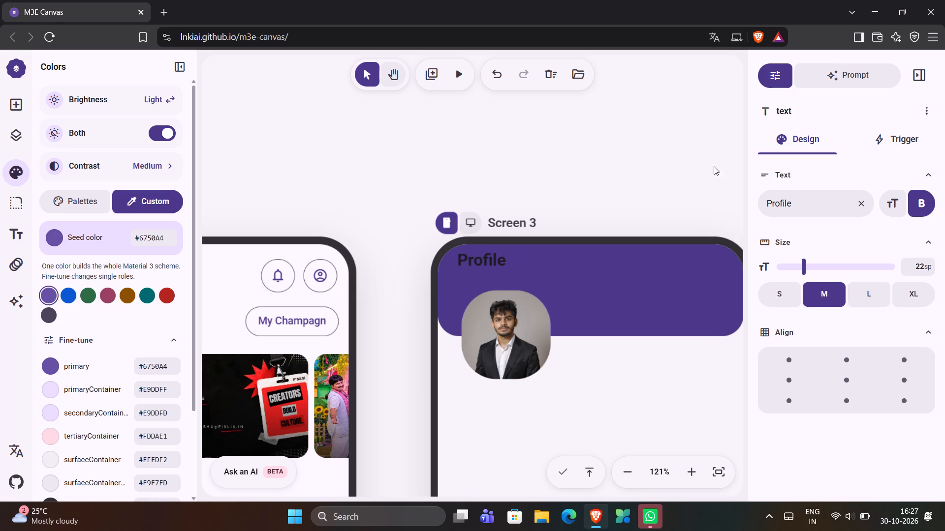
click(930, 113)
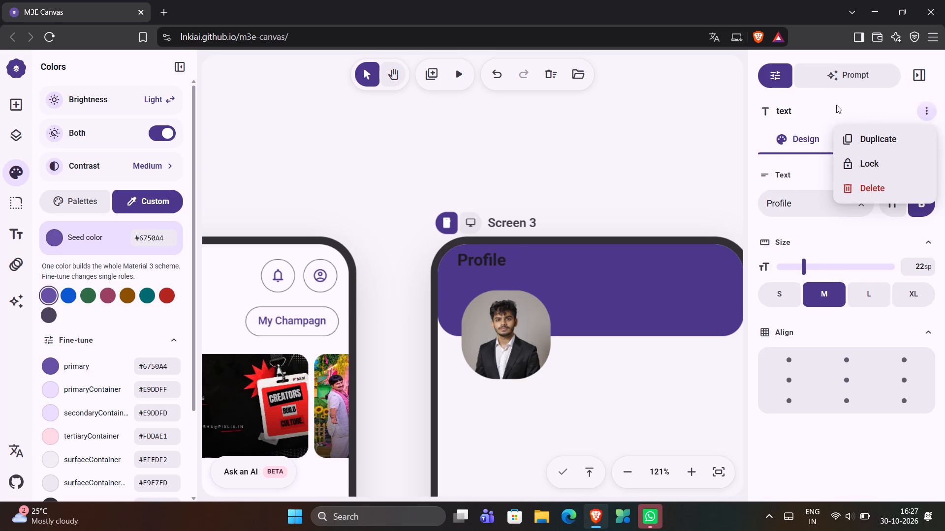
click(836, 105)
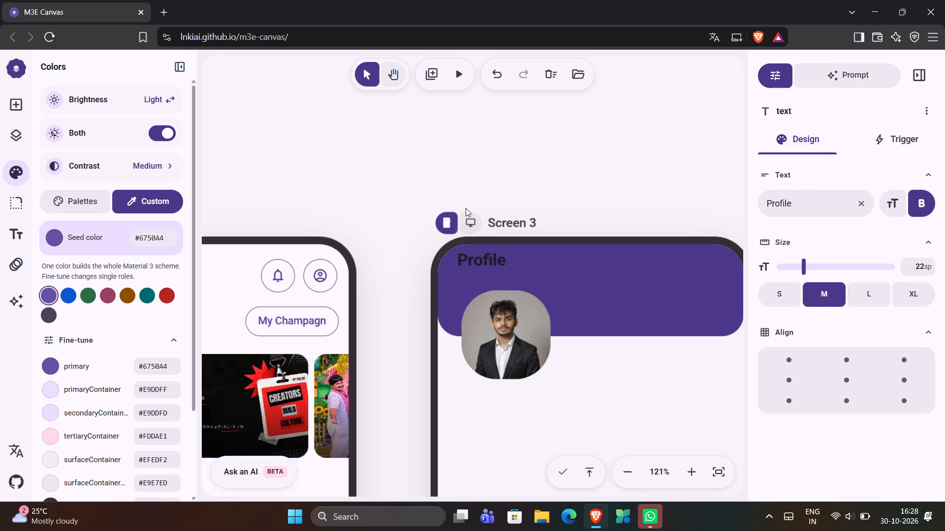
drag(476, 257, 475, 265)
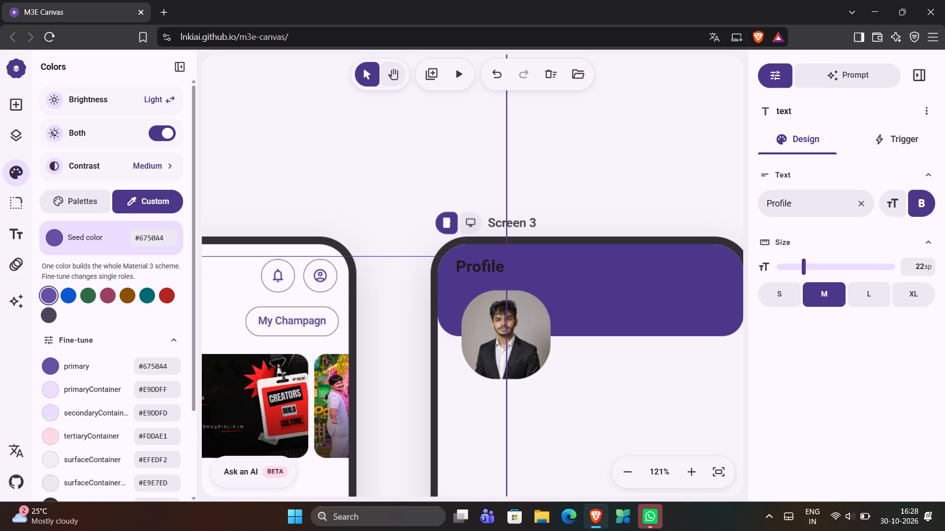
drag(475, 265, 473, 263)
click(405, 211)
Place an Icon Button at the right end of Screen 3's purple header, level with the Profile title.
scroll(405, 211, left, 1)
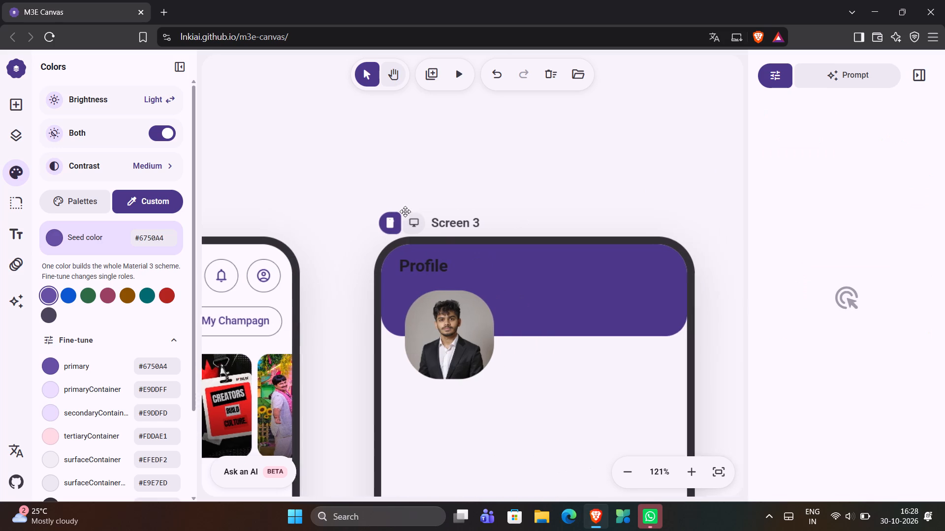
scroll(405, 211, left, 1)
click(17, 99)
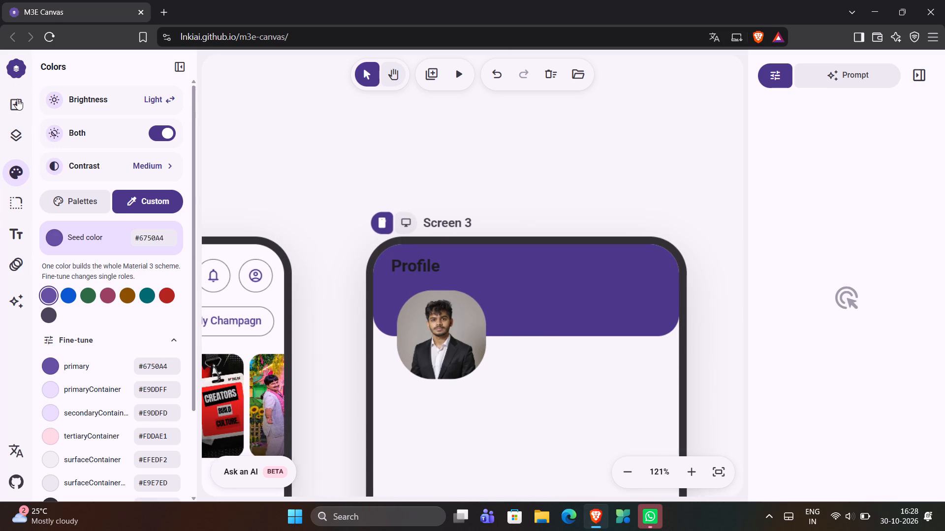
drag(150, 171, 192, 204)
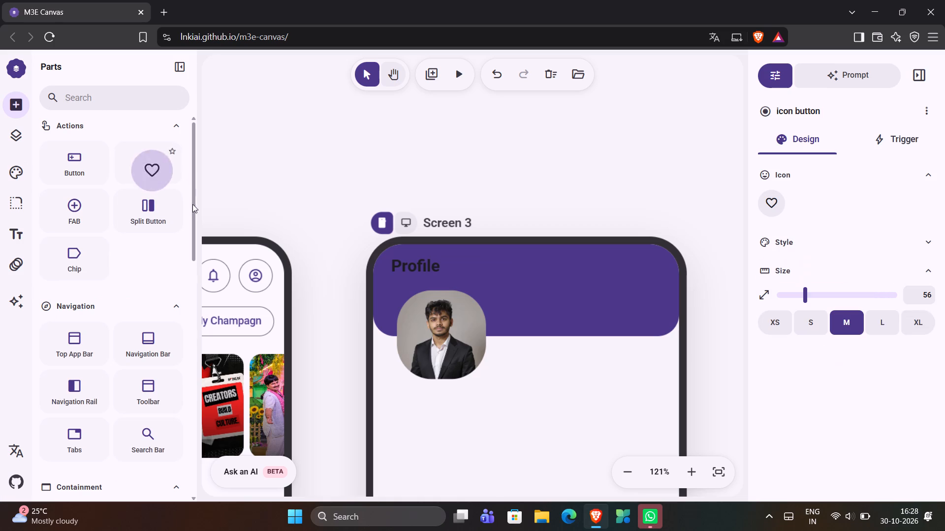
drag(192, 204, 647, 268)
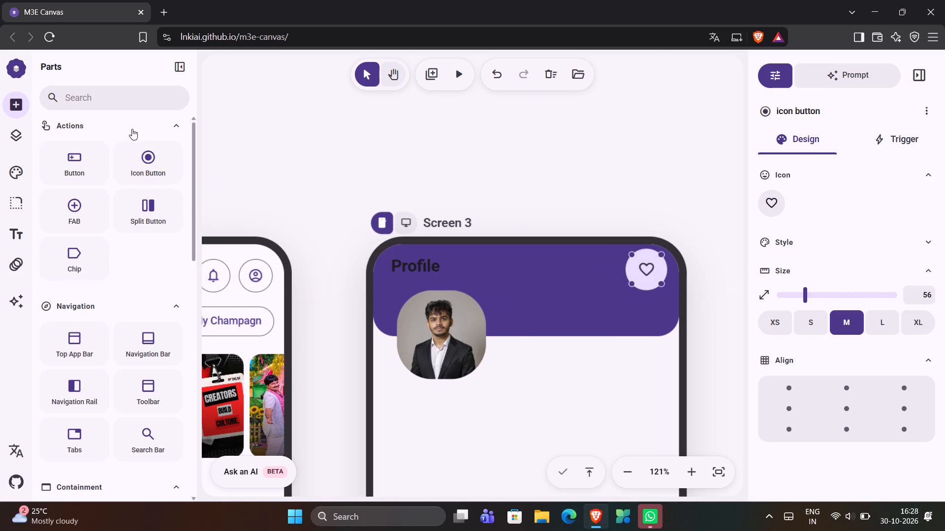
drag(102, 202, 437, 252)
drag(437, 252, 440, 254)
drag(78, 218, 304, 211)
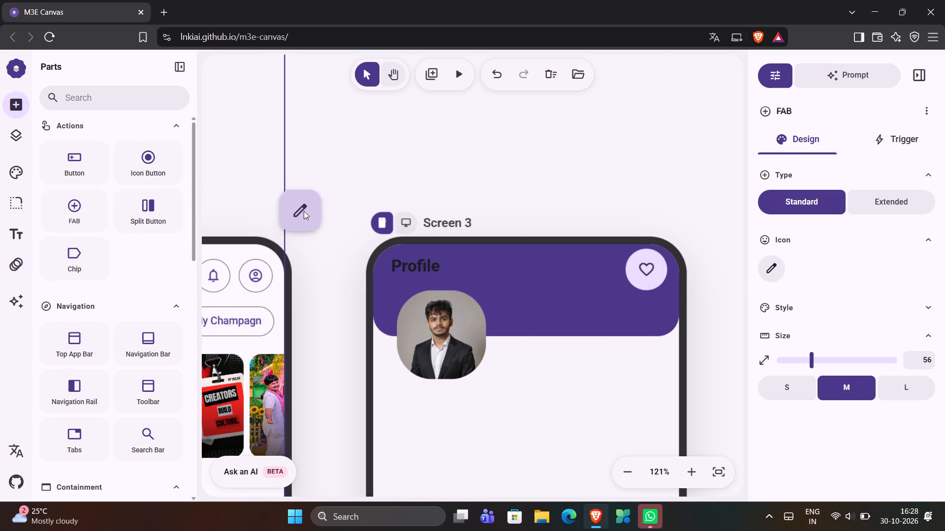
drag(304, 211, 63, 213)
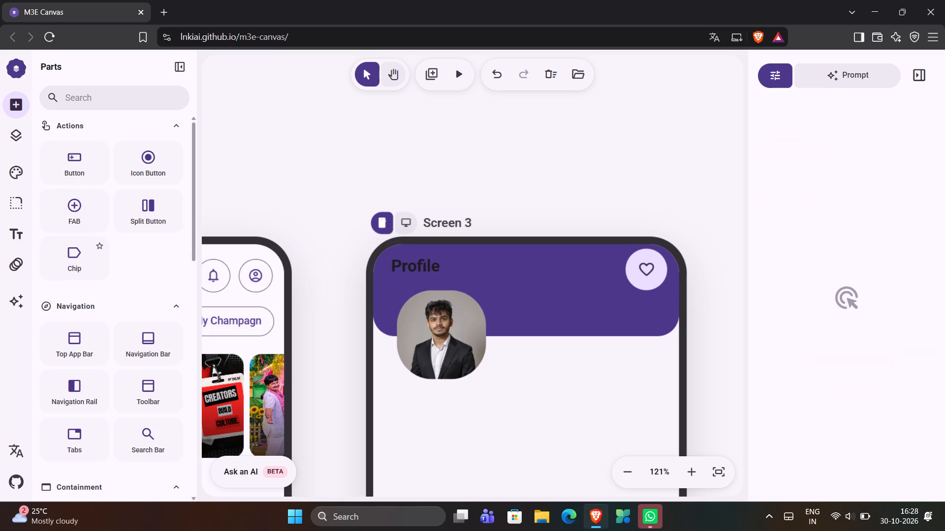
Change the header icon button's heart to the vertical three-dot icon.
click(650, 284)
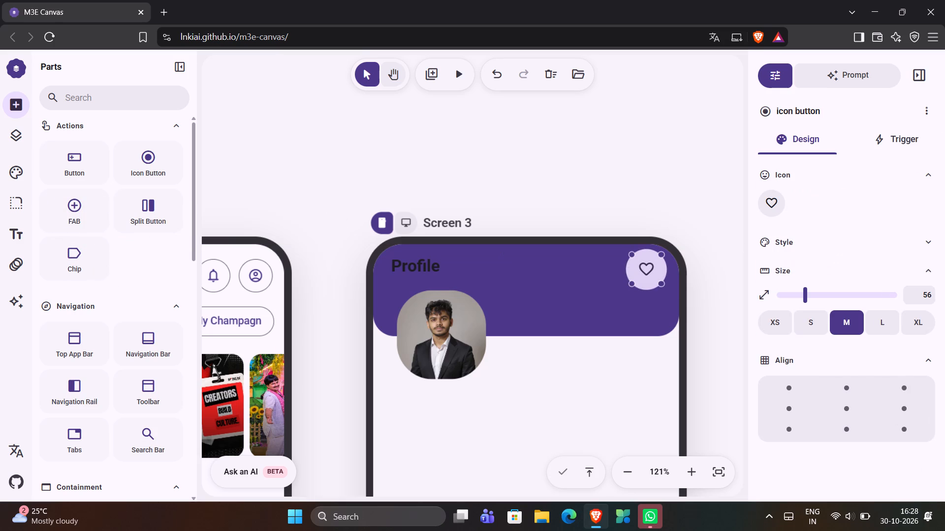
click(773, 204)
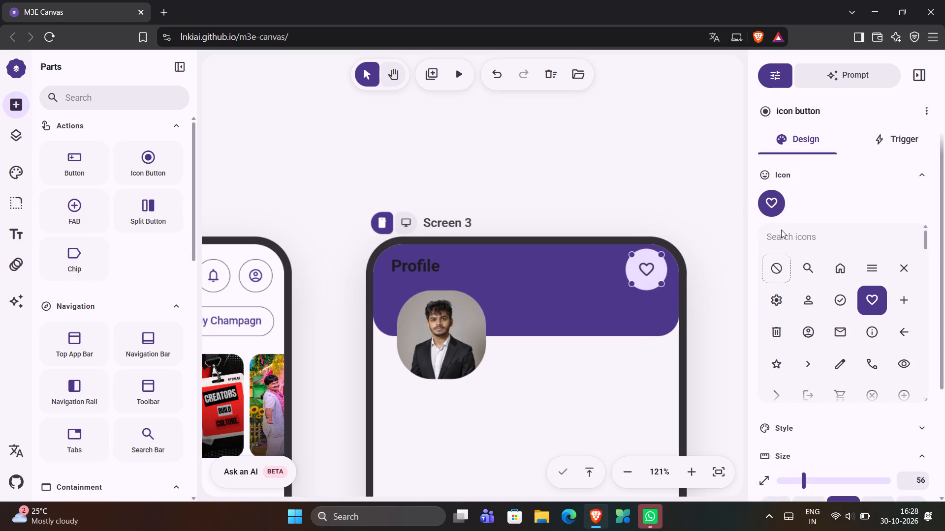
scroll(801, 363, down, 2)
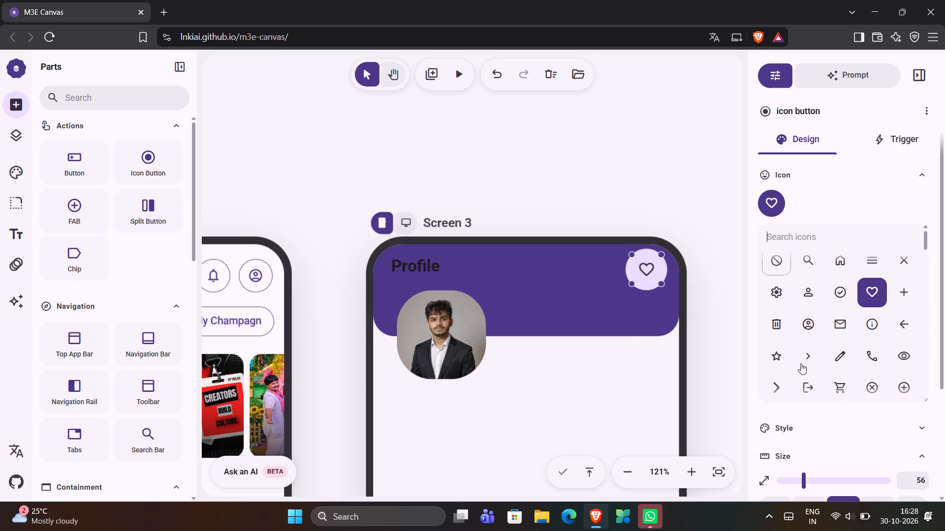
scroll(801, 363, down, 4)
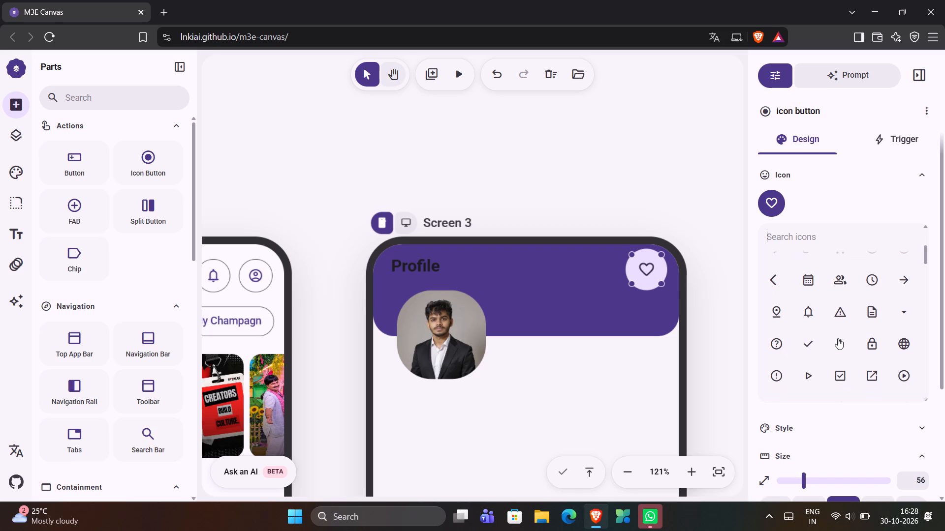
click(839, 338)
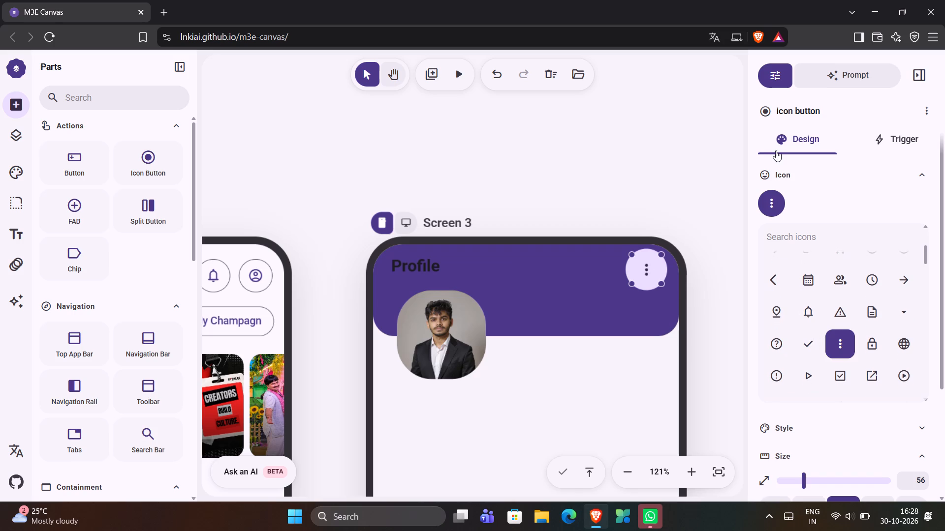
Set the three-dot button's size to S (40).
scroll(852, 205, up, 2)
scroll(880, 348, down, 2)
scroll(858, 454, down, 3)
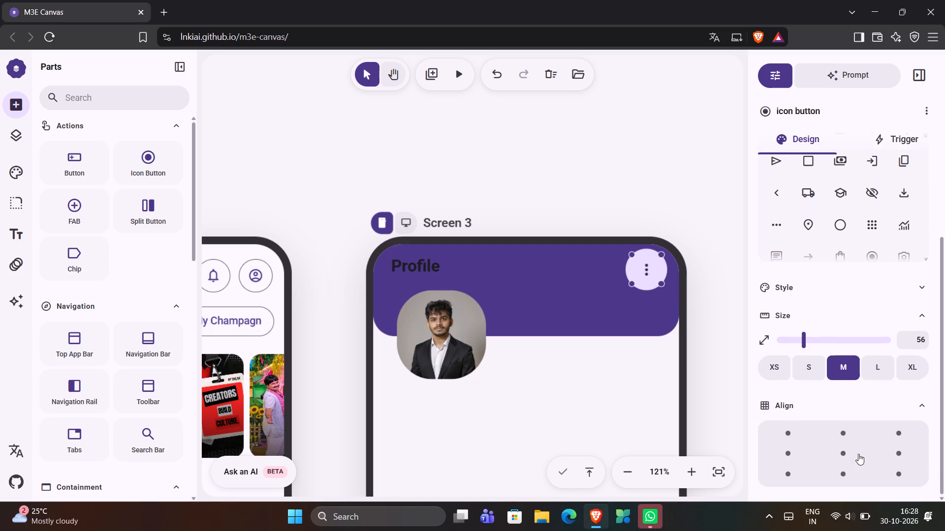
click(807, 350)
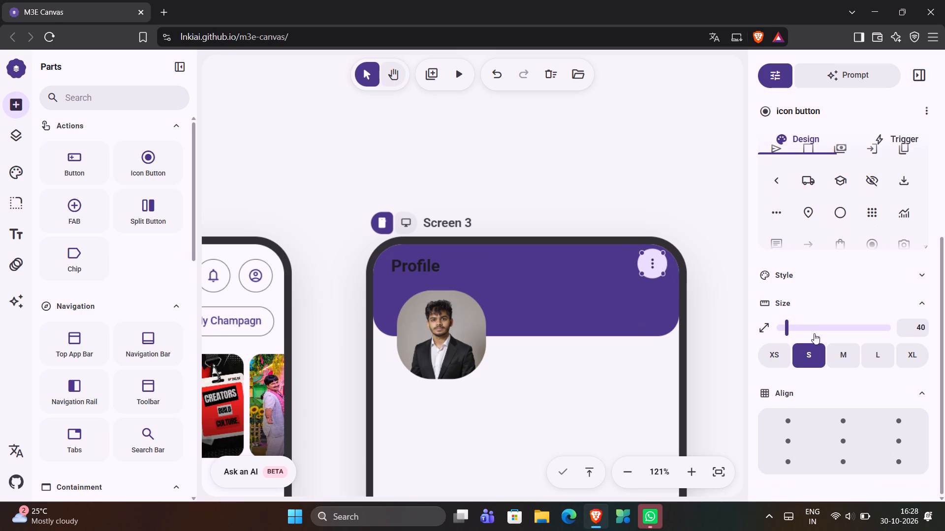
Try the borderless and light purple styles on the three-dot button, and settle on the solid dark purple style.
click(808, 274)
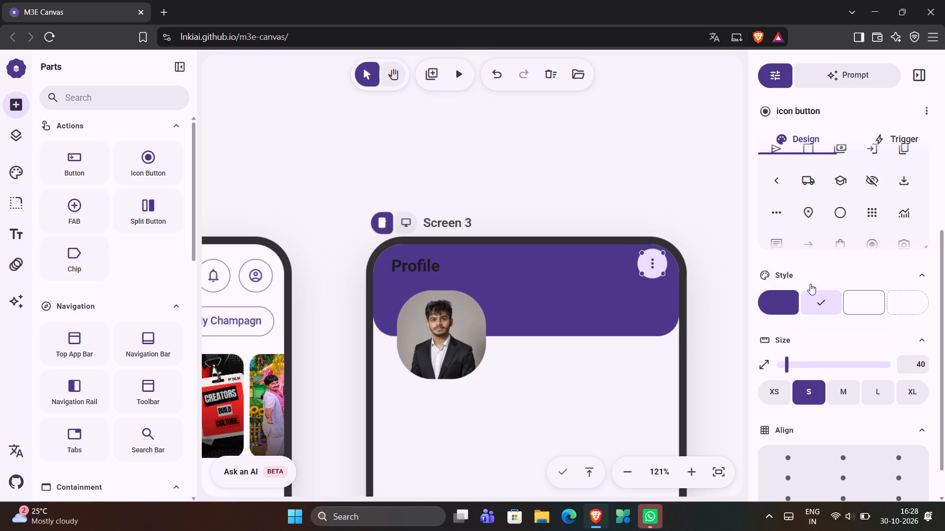
click(895, 298)
click(868, 303)
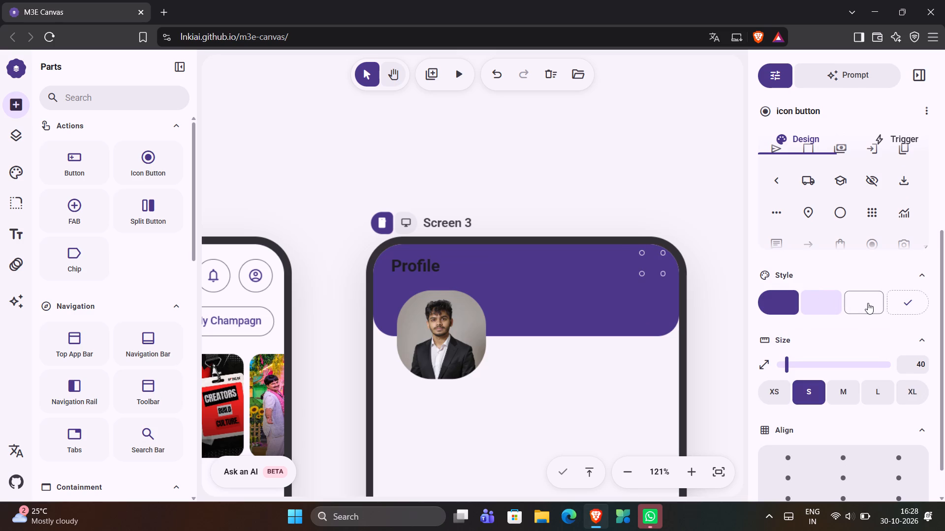
click(814, 302)
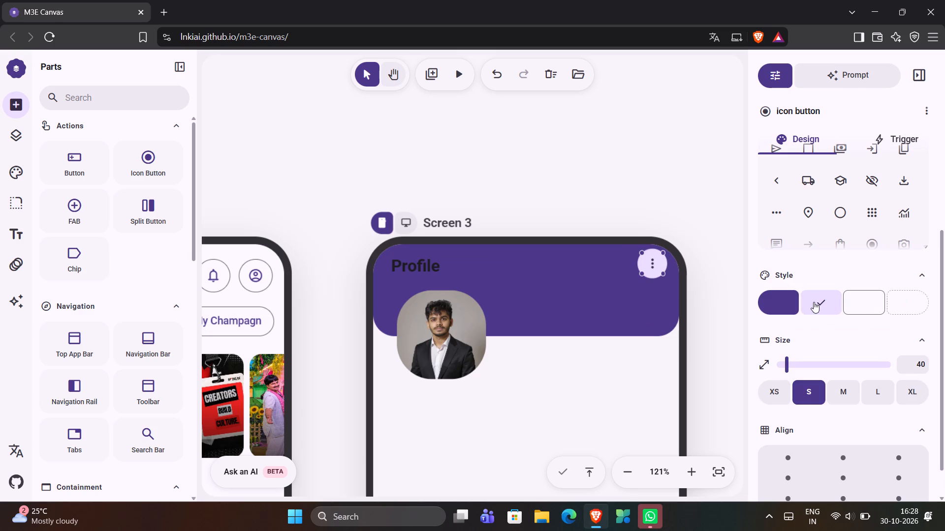
click(898, 297)
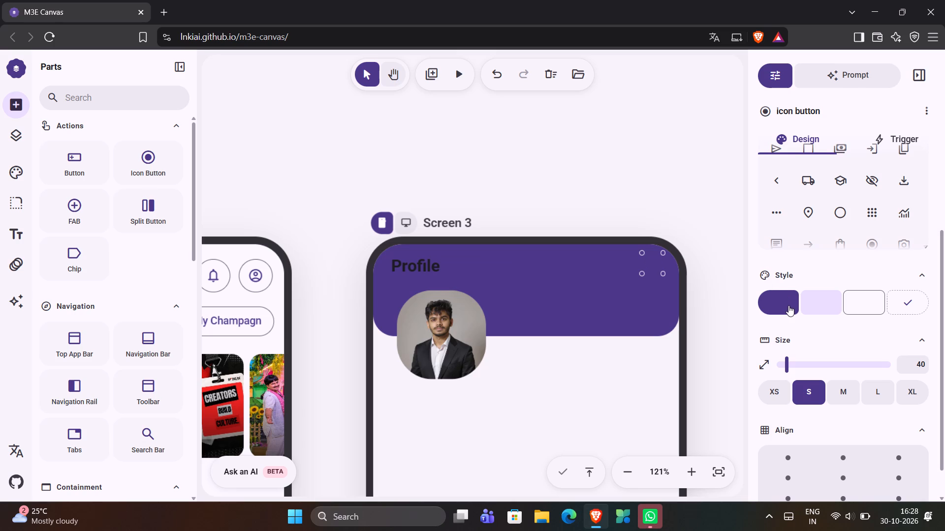
click(788, 305)
click(729, 256)
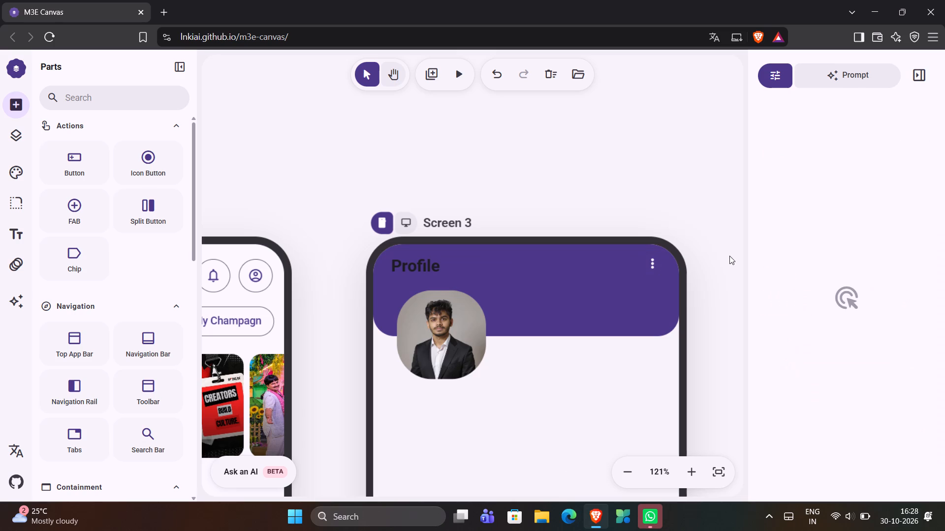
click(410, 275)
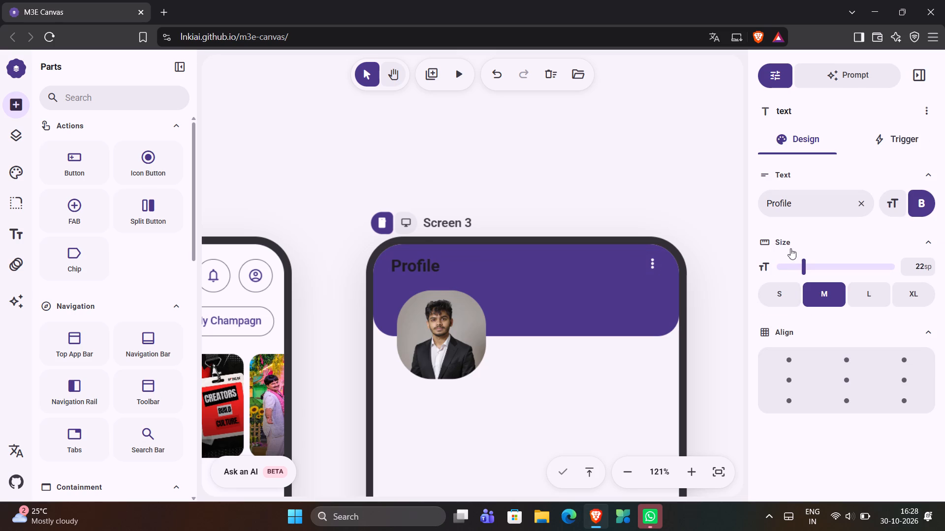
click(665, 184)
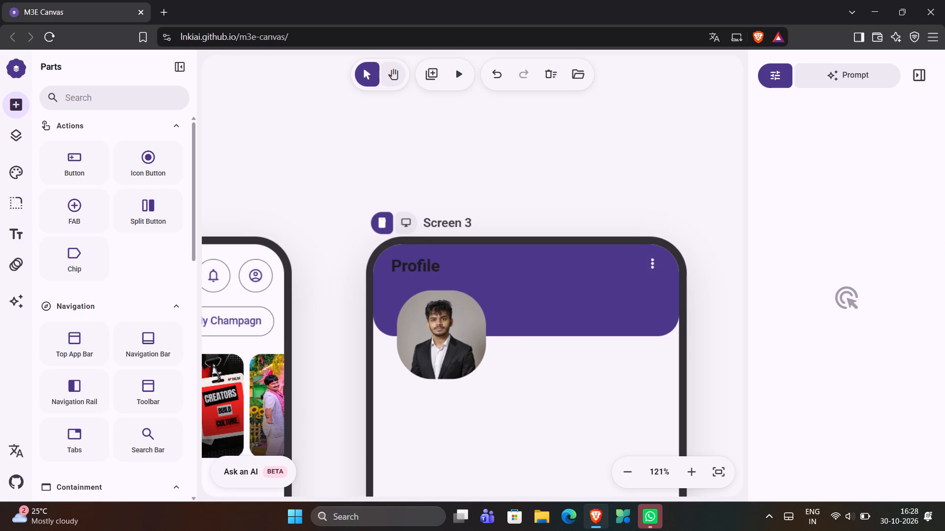
Set the three-dot button's size to M (56) and move it closer to the header's right edge.
click(654, 266)
click(845, 352)
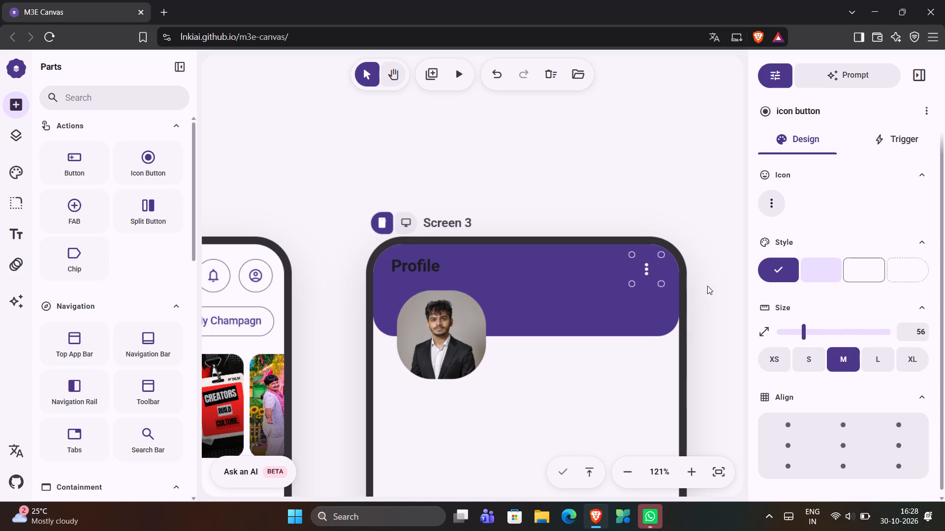
drag(644, 271, 650, 272)
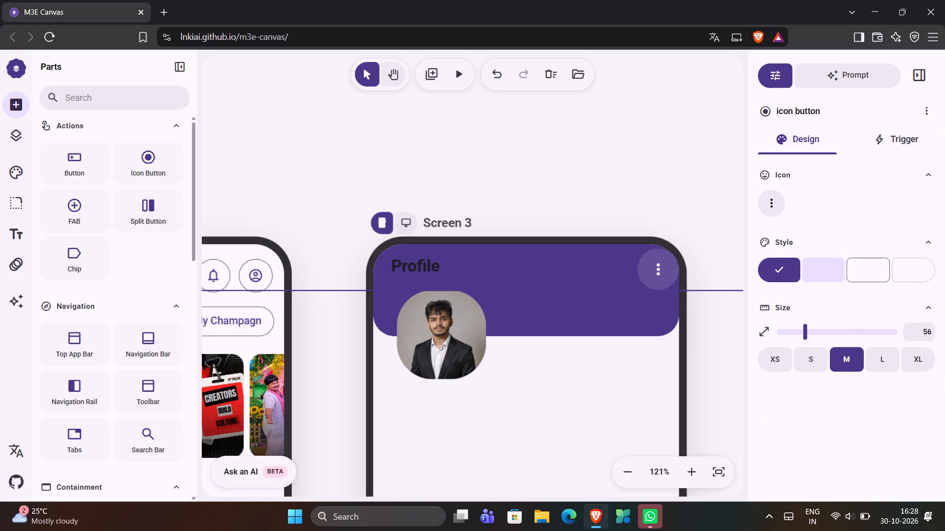
drag(650, 272, 652, 272)
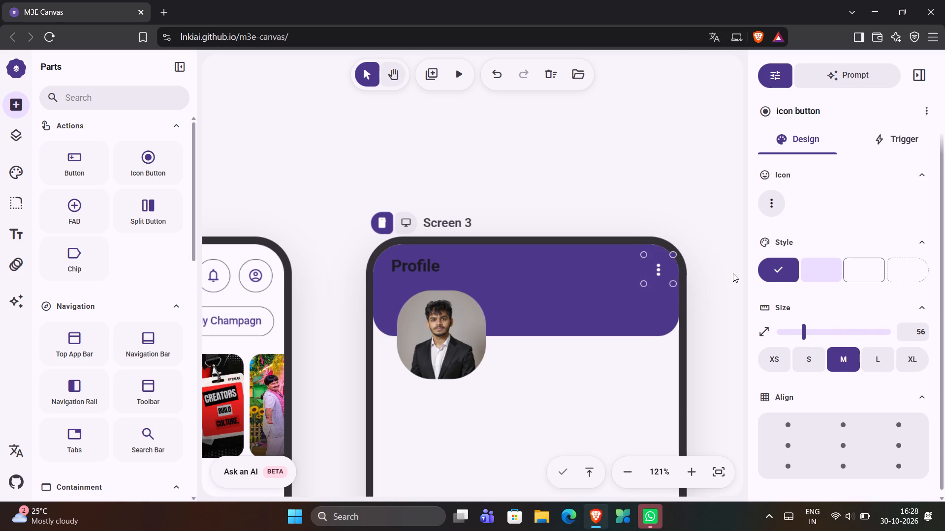
click(733, 273)
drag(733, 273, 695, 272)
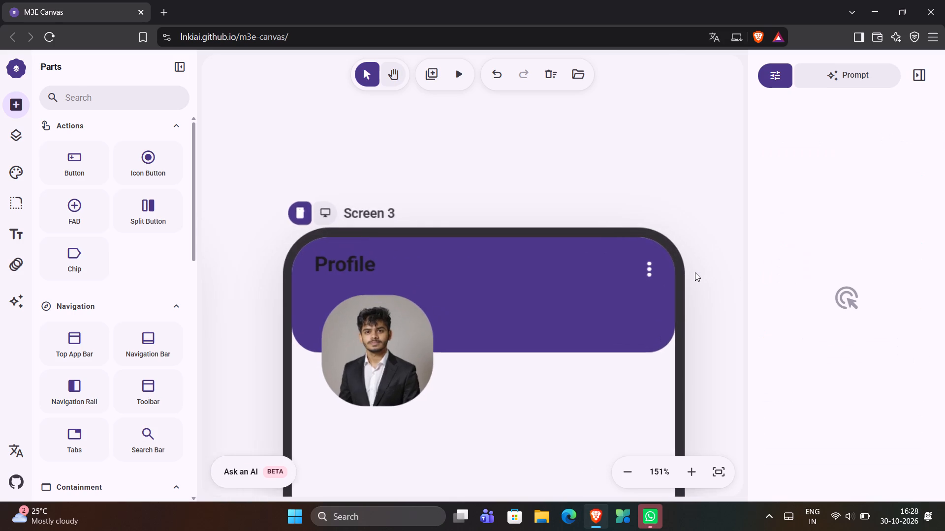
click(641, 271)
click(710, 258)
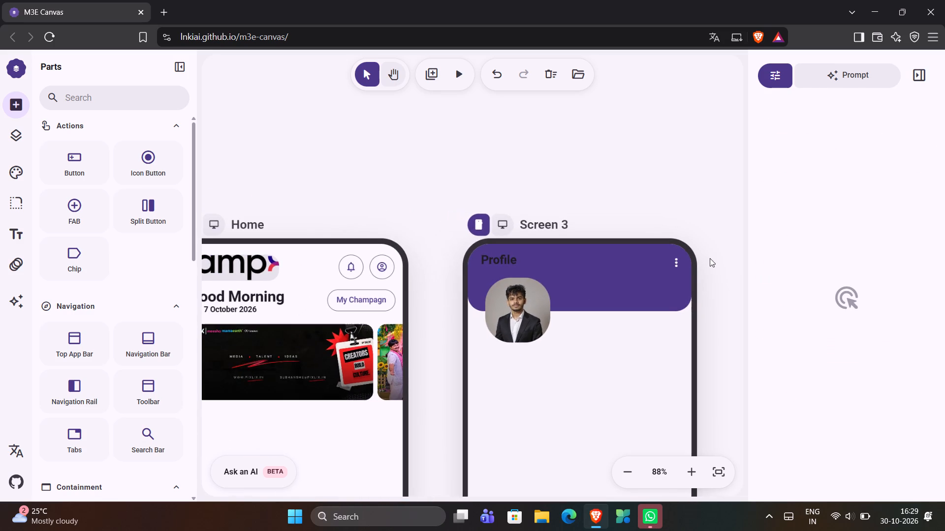
Duplicate the Profile title on Screen 3 and place the copy in the blank area below the portrait.
scroll(710, 266, down, 1)
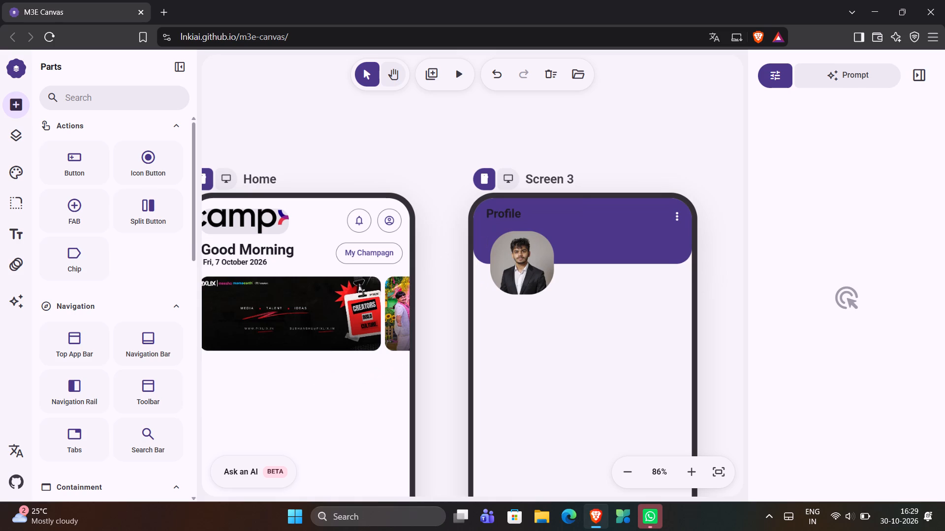
click(510, 216)
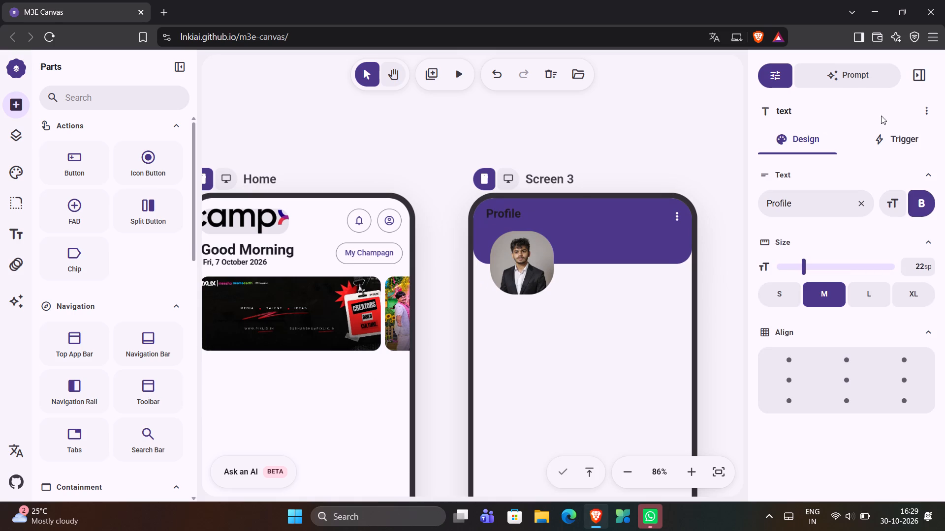
click(933, 105)
click(886, 136)
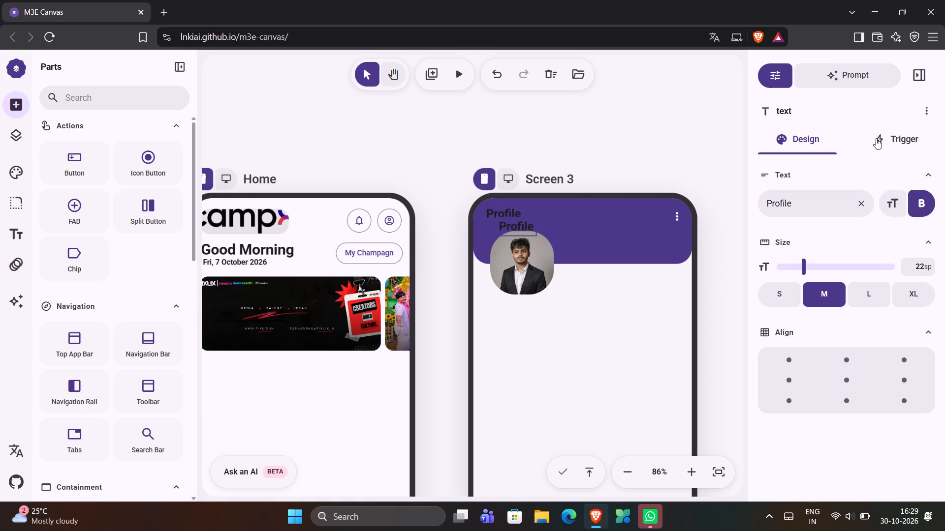
drag(519, 233, 528, 339)
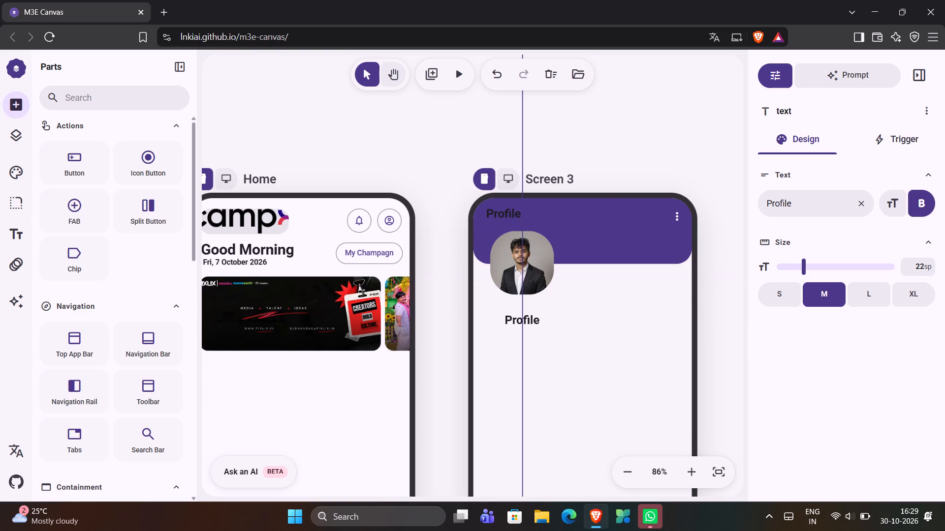
drag(528, 339, 528, 343)
double_click(529, 336)
Replace the copied title's text with the profile owner's name.
click(797, 199)
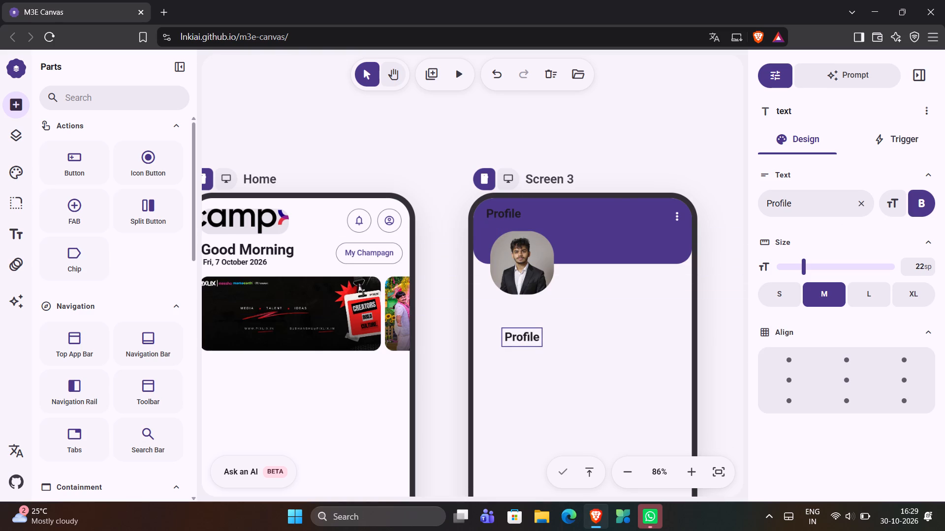
key(ctrl+a)
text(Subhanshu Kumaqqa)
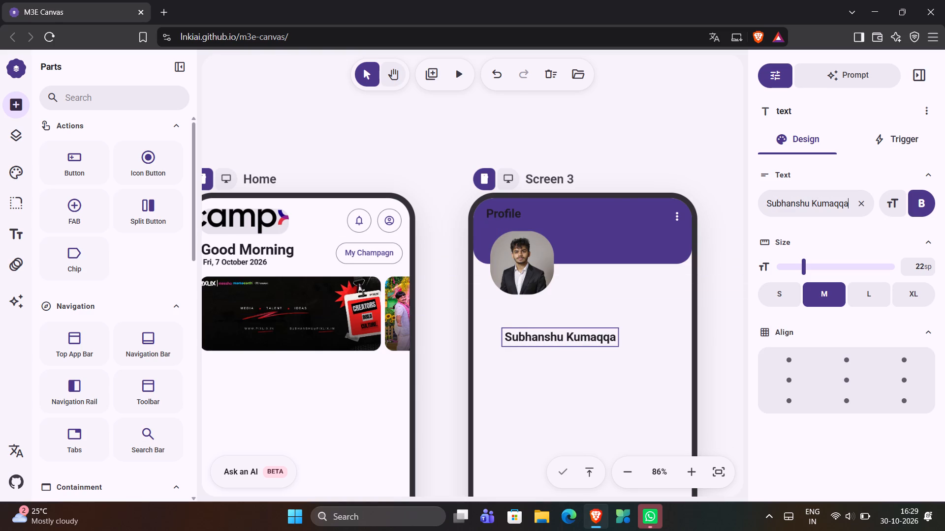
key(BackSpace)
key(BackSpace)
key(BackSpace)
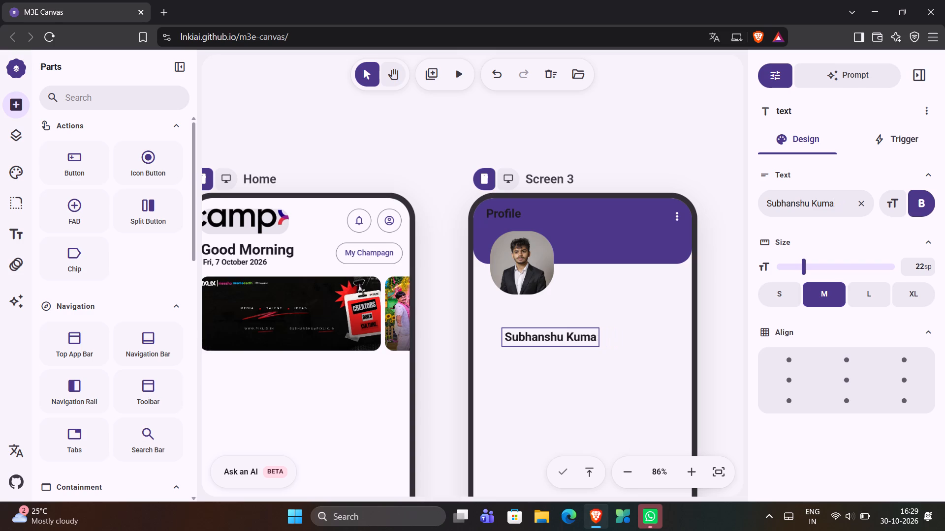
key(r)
click(720, 297)
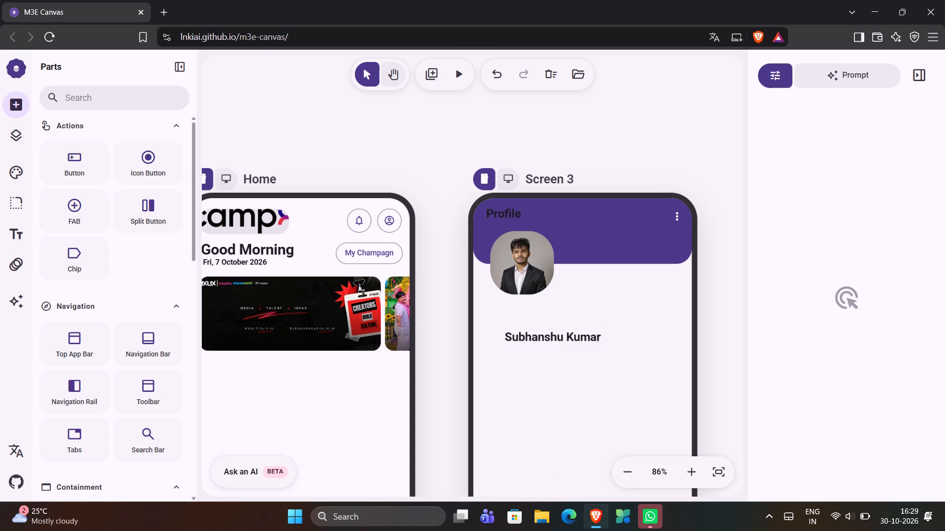
Move the name text up to sit just beneath the portrait, starting near the Profile title's left edge.
click(582, 348)
click(585, 342)
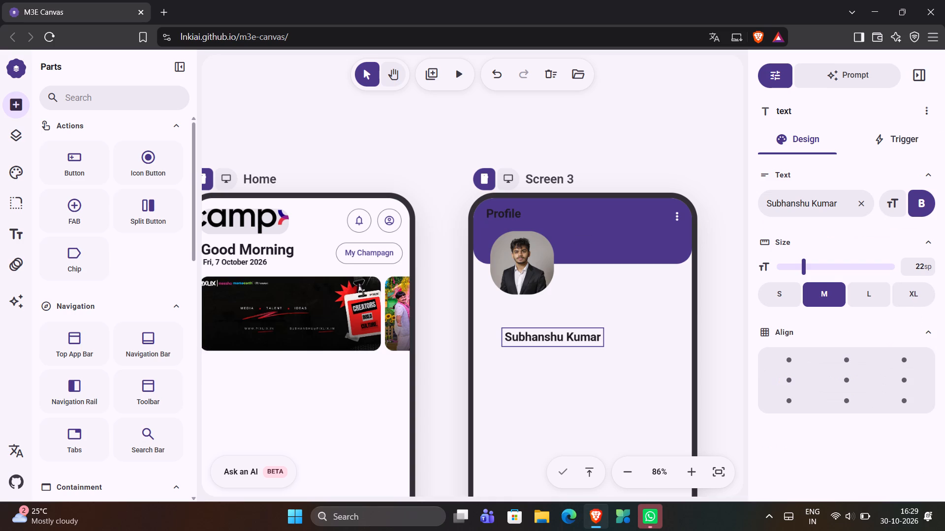
drag(585, 342, 567, 305)
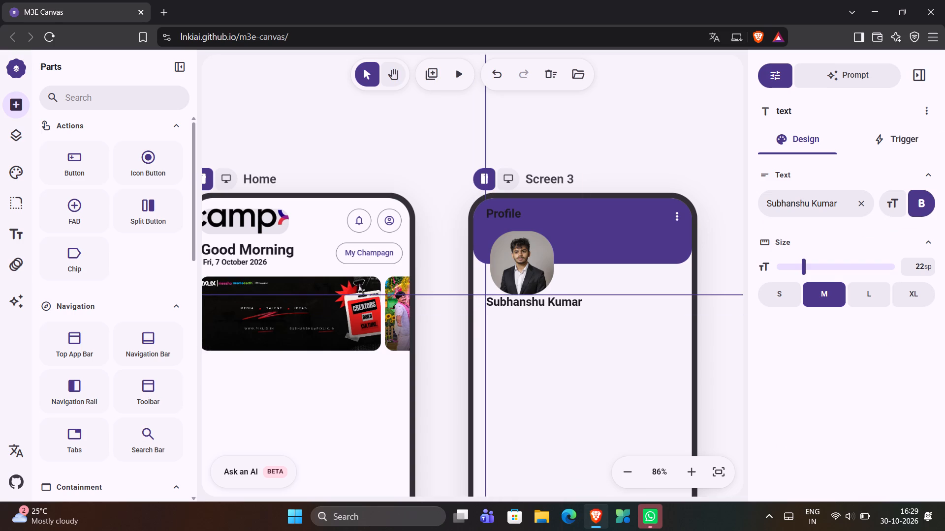
drag(567, 305, 566, 309)
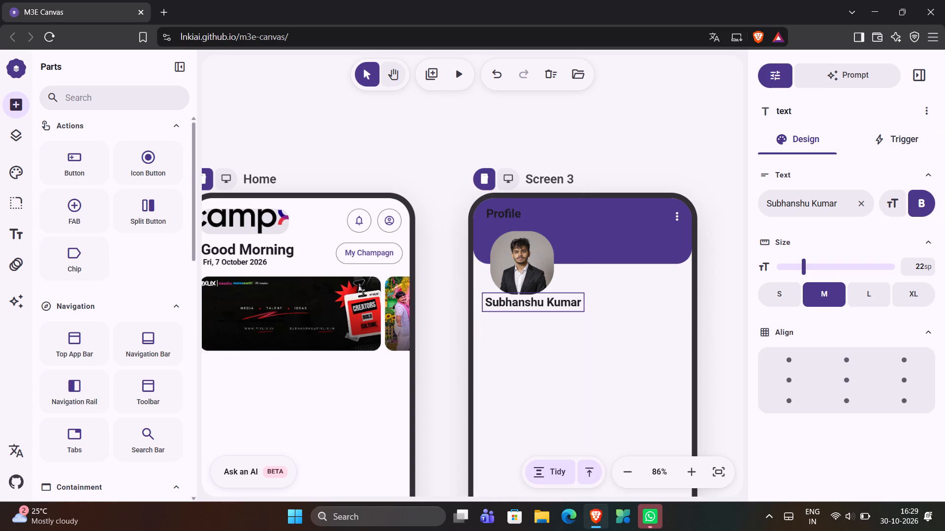
key(Down)
key(Down)
key(Down)
key(Down)
key(Down)
key(Down)
key(Up)
key(Up)
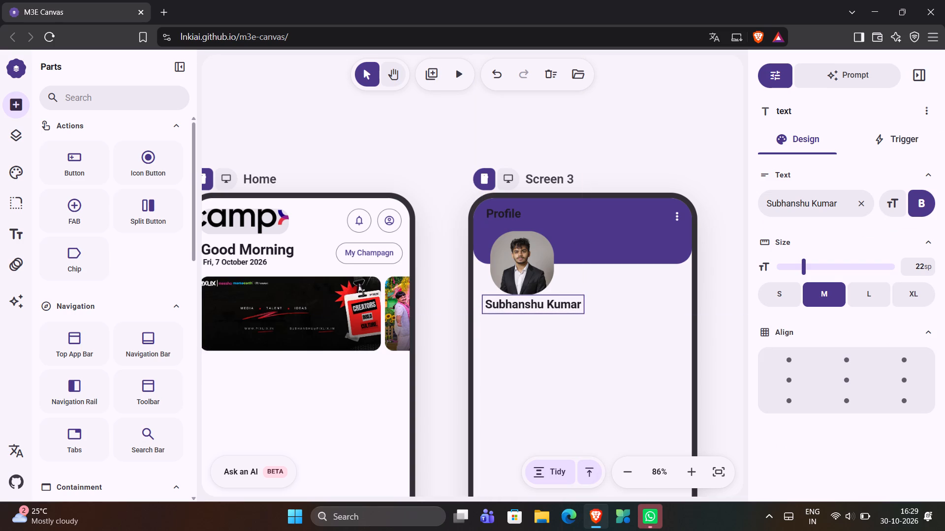
click(709, 287)
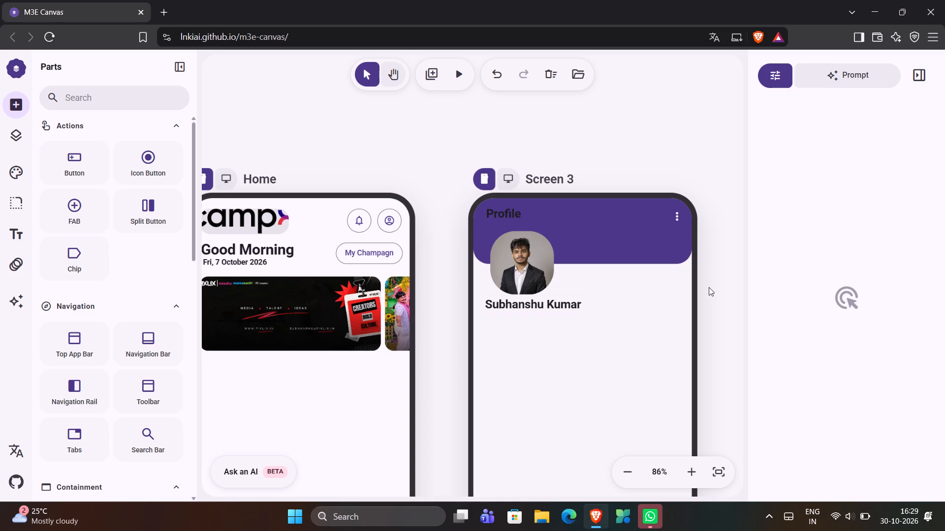
double_click(709, 287)
Duplicate the name text and place the copy directly beneath it, aligned to the same left edge.
click(537, 308)
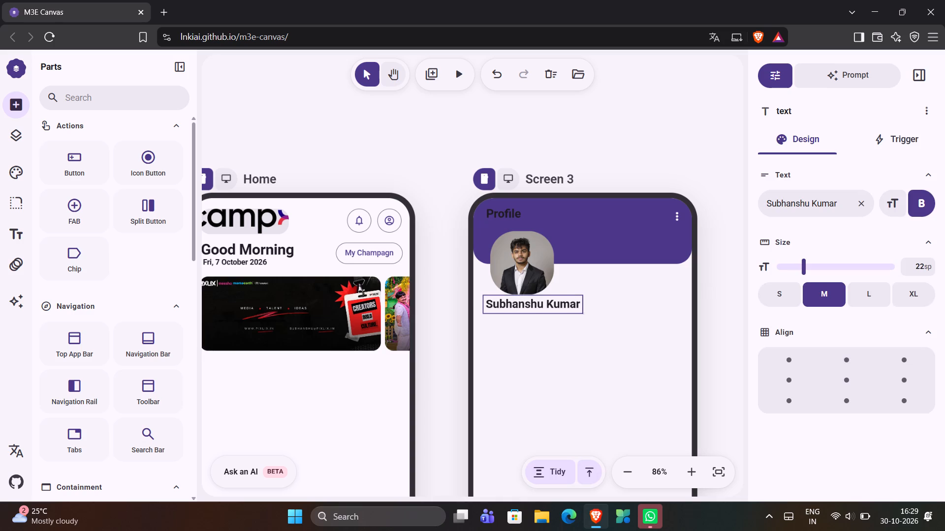
click(922, 108)
click(866, 144)
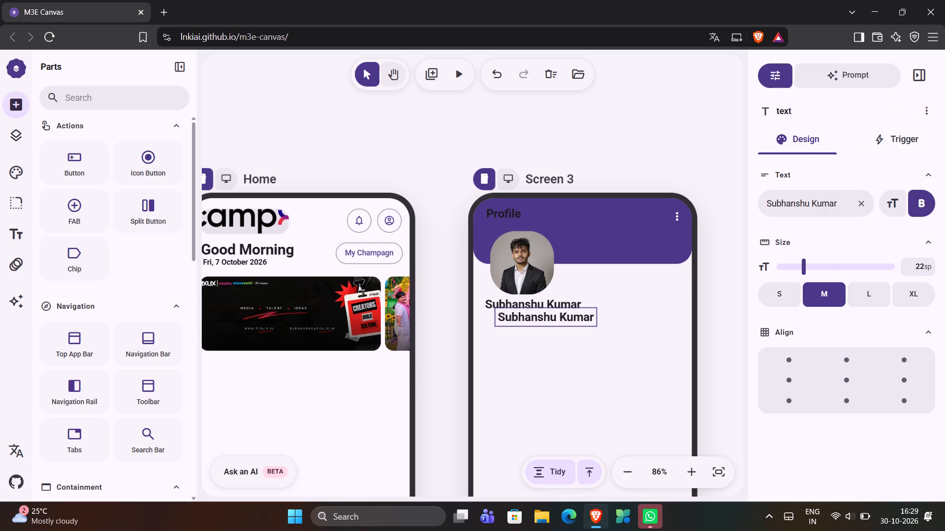
drag(583, 323, 570, 323)
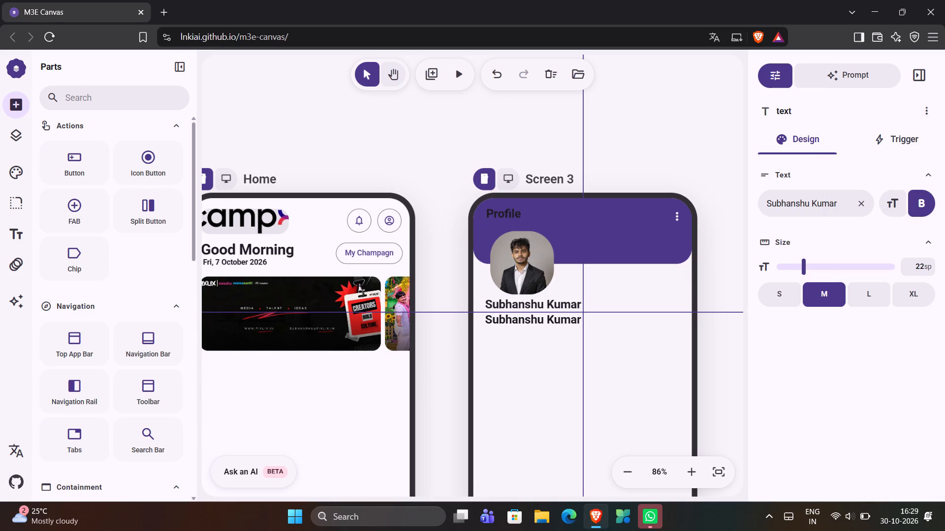
drag(570, 323, 570, 322)
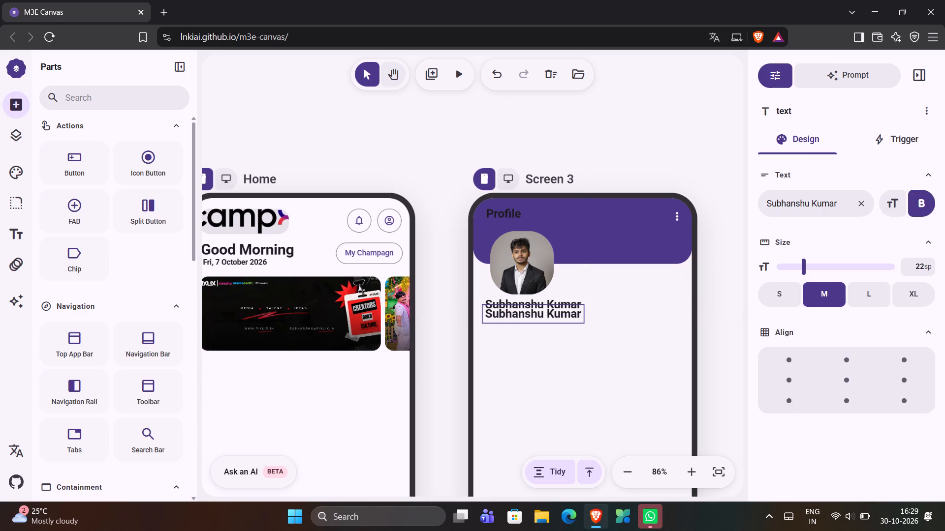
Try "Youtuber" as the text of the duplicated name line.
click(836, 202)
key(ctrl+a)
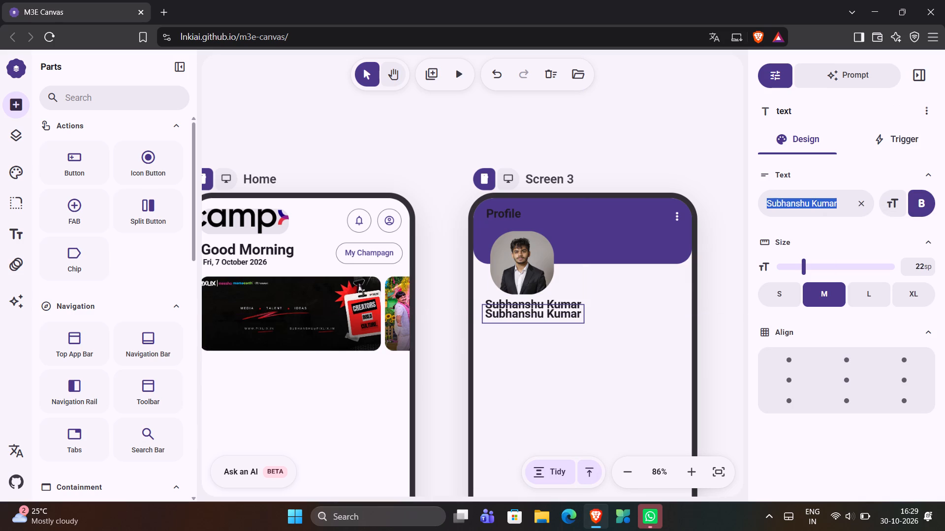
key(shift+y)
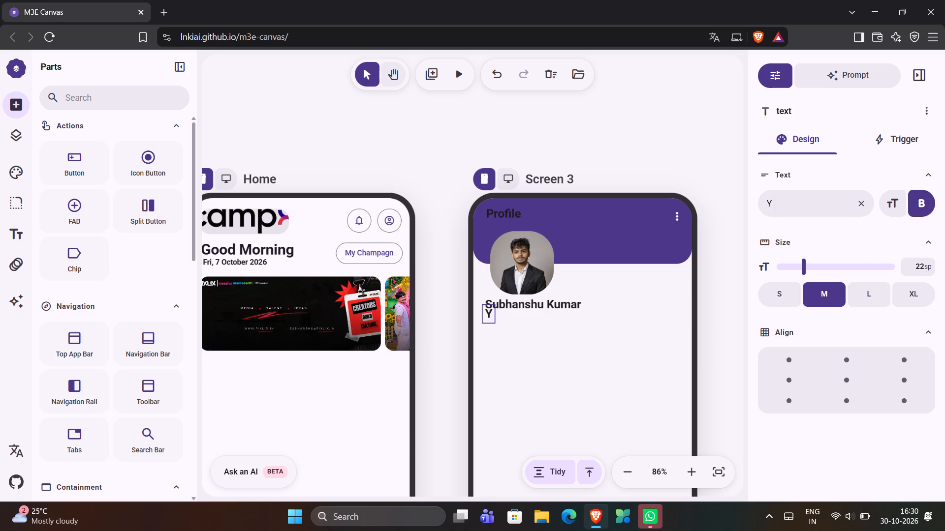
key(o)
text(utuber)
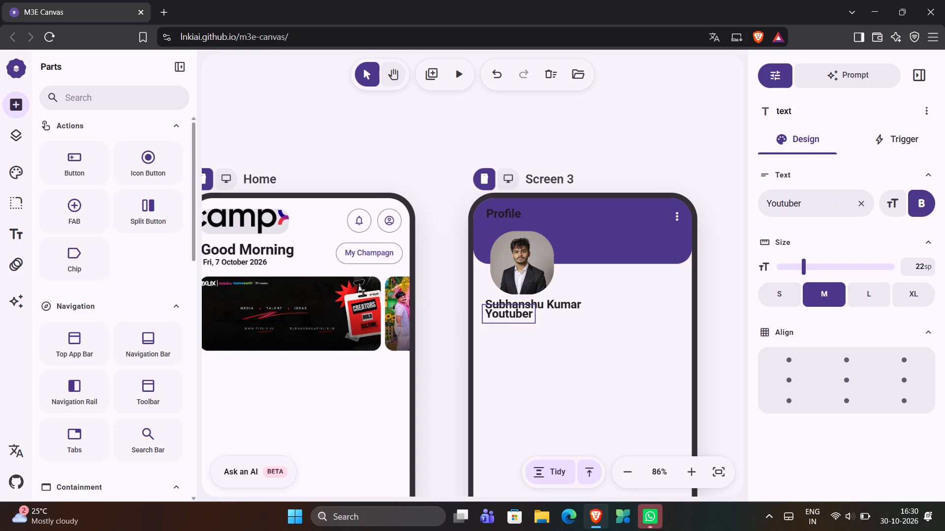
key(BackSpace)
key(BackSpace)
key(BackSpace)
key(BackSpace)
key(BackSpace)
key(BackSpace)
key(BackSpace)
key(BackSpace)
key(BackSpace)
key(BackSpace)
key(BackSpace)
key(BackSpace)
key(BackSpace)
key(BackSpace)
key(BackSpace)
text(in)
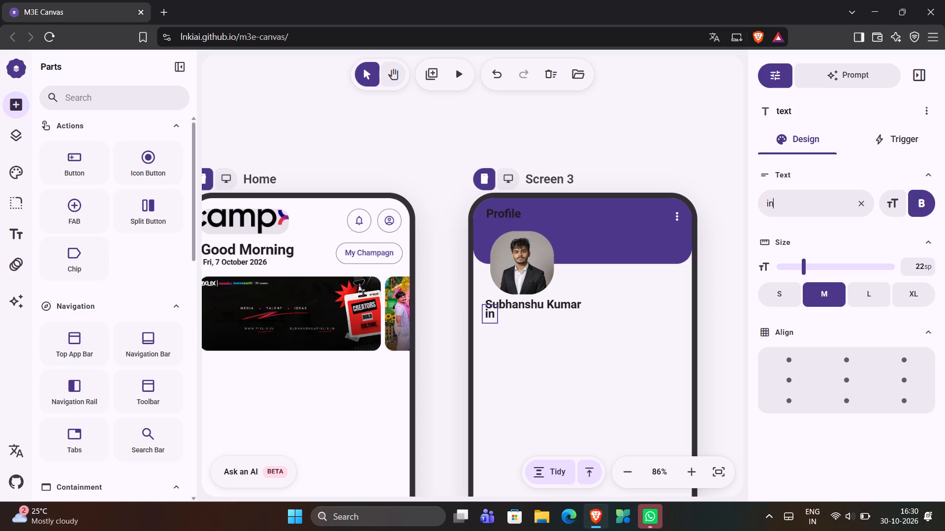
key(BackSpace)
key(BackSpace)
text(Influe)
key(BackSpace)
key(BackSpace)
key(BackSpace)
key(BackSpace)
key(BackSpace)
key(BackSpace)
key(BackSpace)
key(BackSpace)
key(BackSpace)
Enter "Social Media creator" as the text of the line beneath the name.
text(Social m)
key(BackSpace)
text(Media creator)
Make the "Social Media creator" line regular weight instead of bold and set its size to S (16 sp).
click(884, 207)
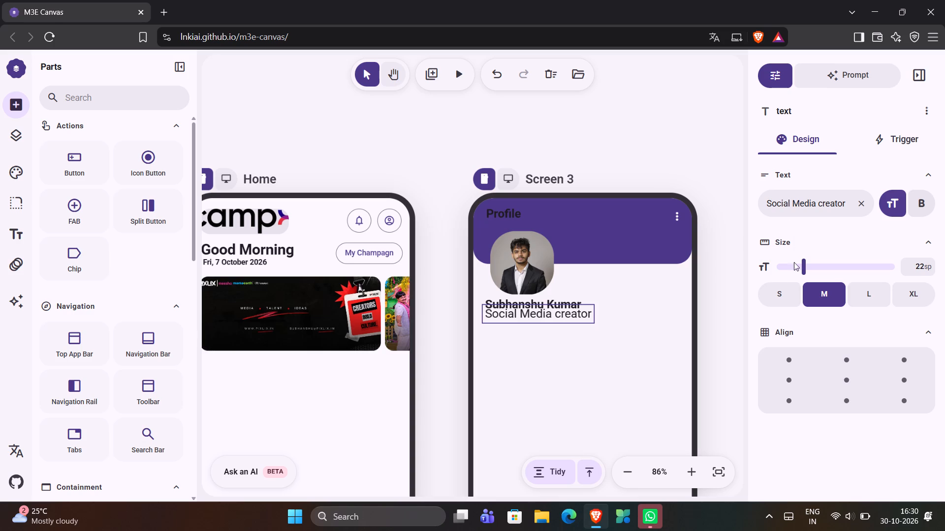
click(785, 294)
click(729, 295)
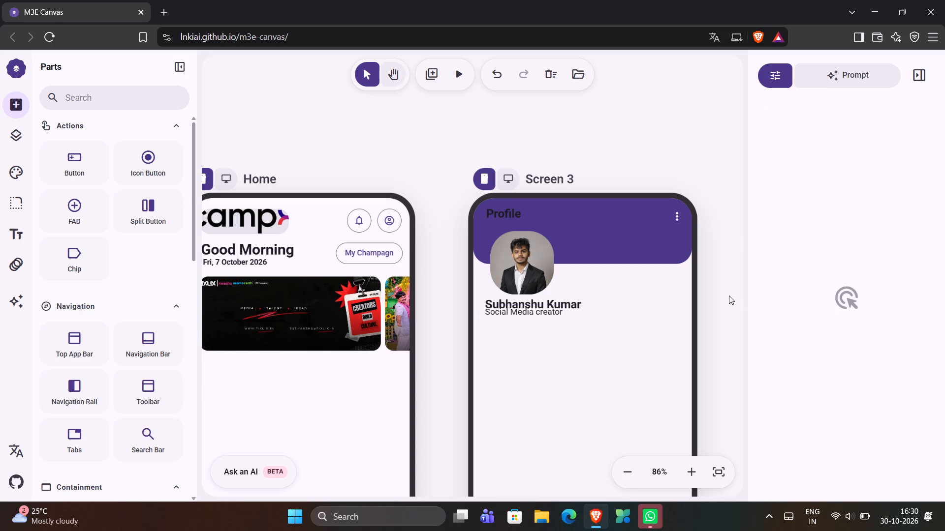
Move the "Social Media creator" line slightly down beneath the name, keeping it aligned with the name's left edge.
click(543, 315)
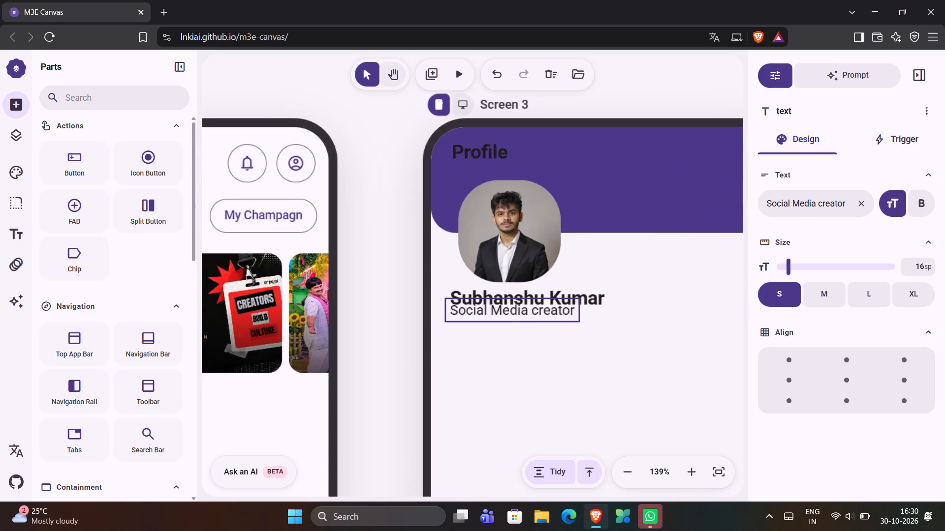
drag(543, 315, 544, 319)
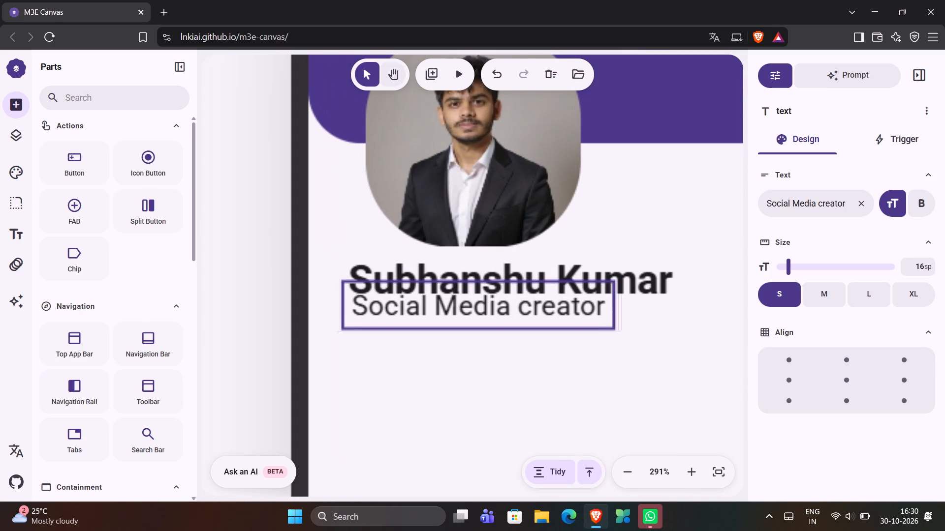
drag(544, 319, 551, 323)
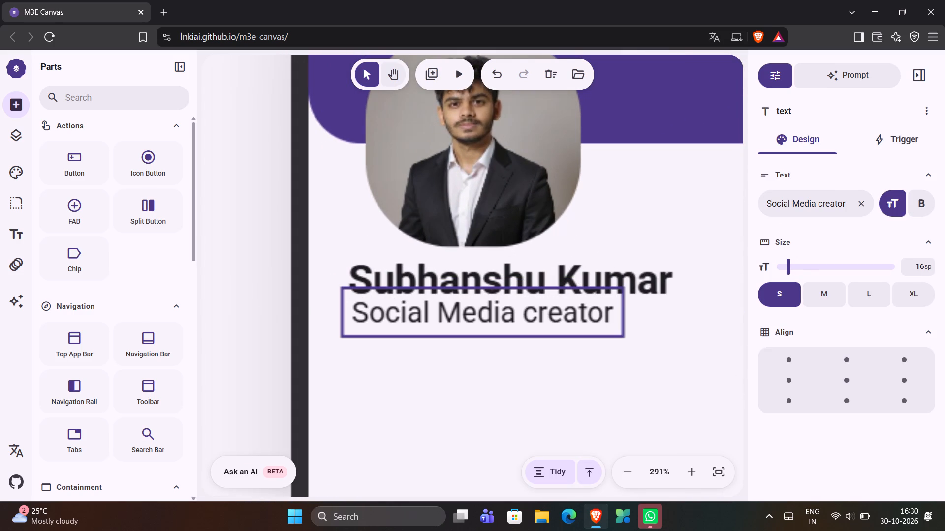
click(344, 317)
click(434, 323)
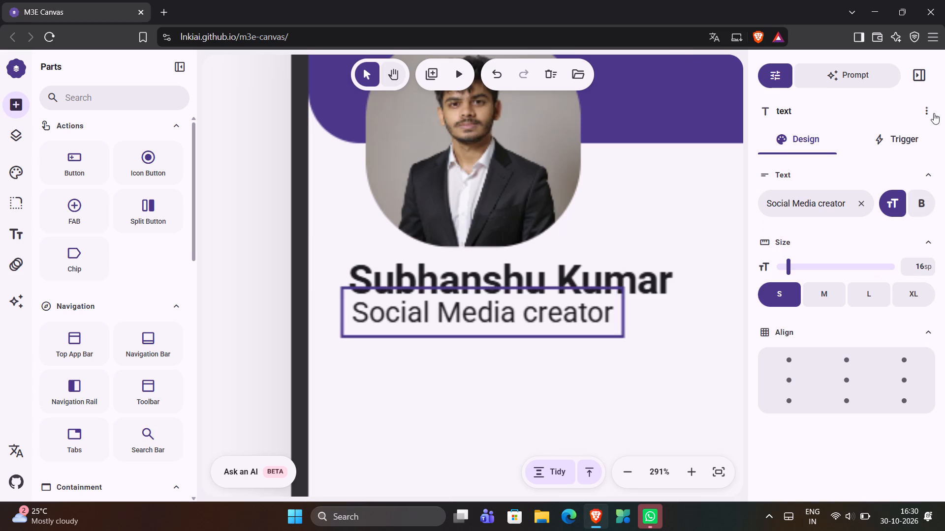
Duplicate the "Social Media creator" line and place the copy directly beneath it, aligned to the same left edge.
click(931, 107)
click(889, 137)
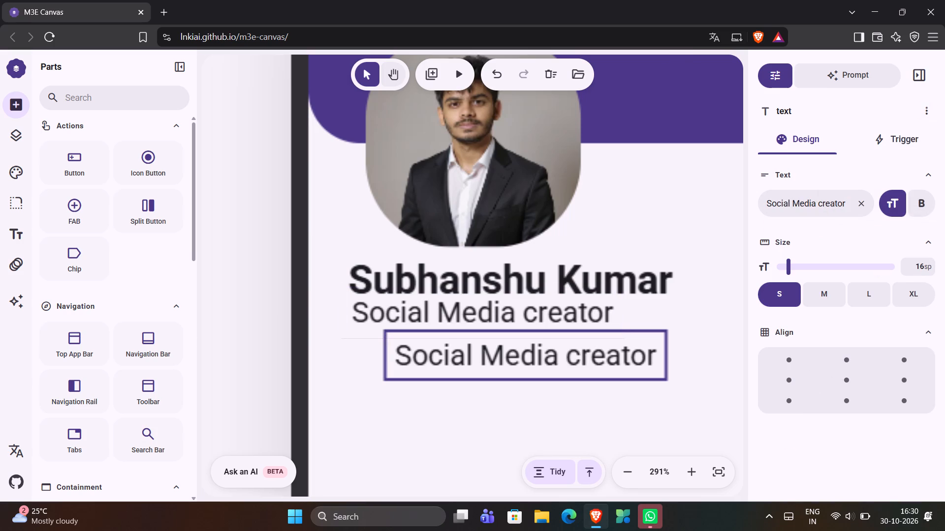
drag(541, 361, 499, 349)
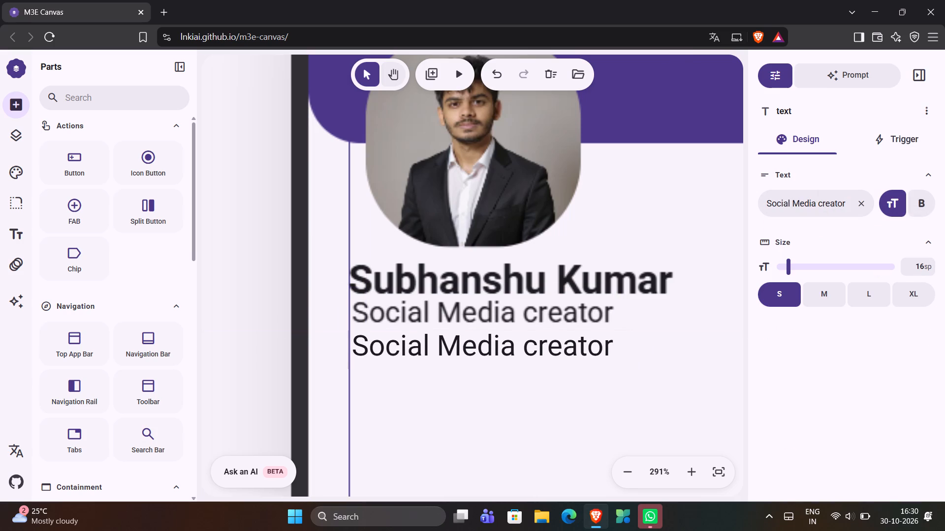
drag(499, 349, 499, 345)
double_click(499, 345)
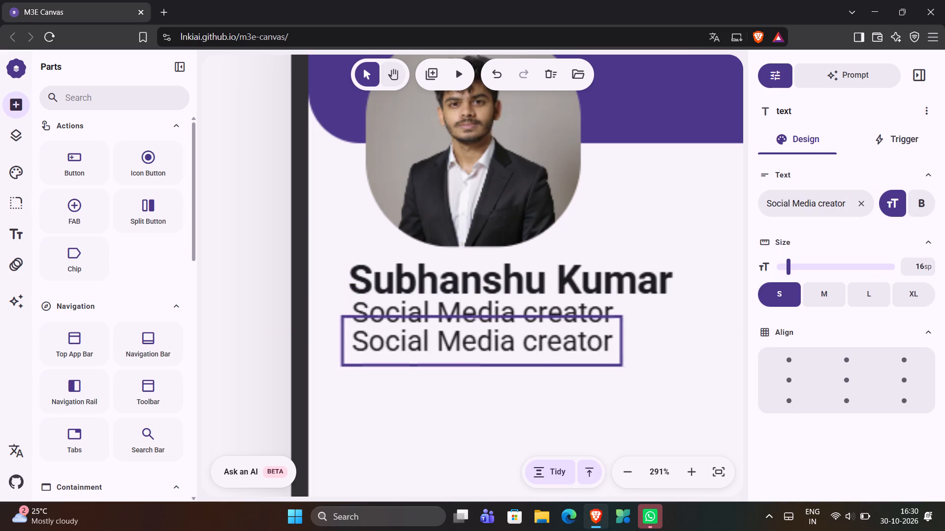
Change the text of the duplicated line beneath "Social Media creator" to "Crazy XYZ".
click(832, 205)
key(ctrl+a)
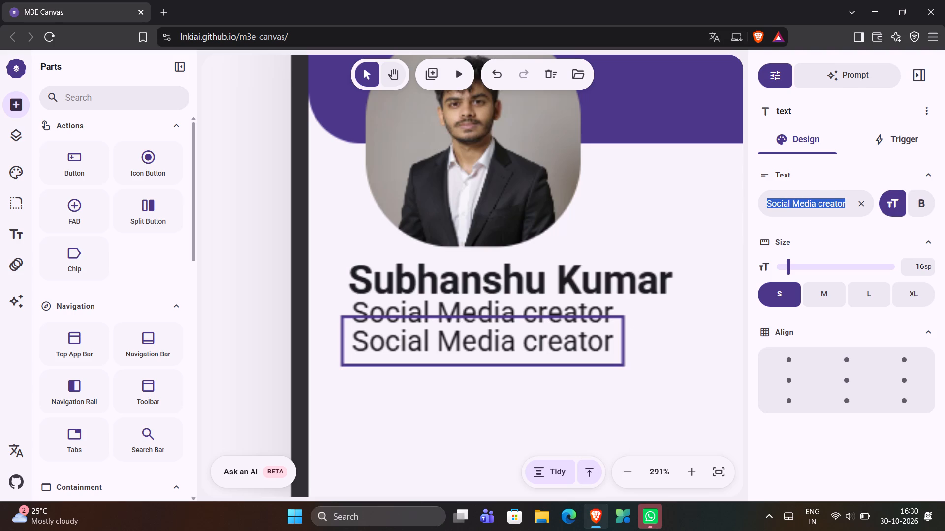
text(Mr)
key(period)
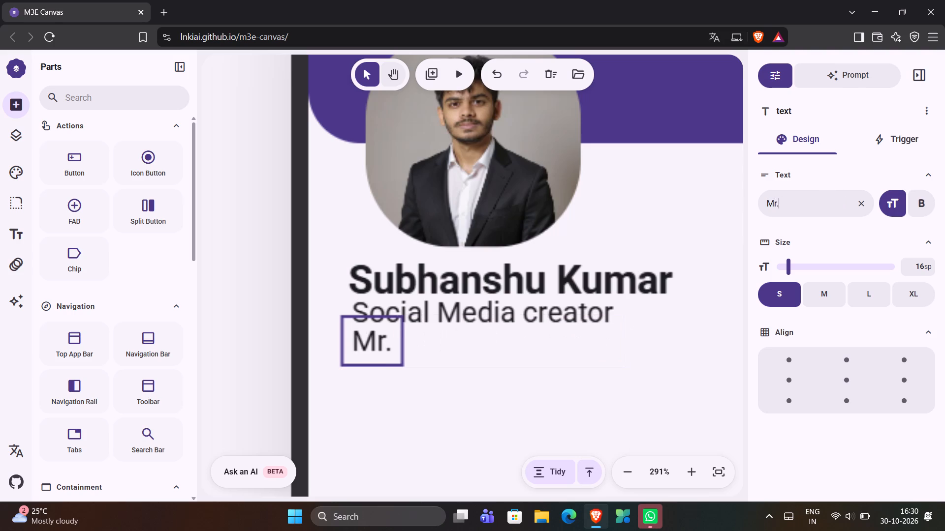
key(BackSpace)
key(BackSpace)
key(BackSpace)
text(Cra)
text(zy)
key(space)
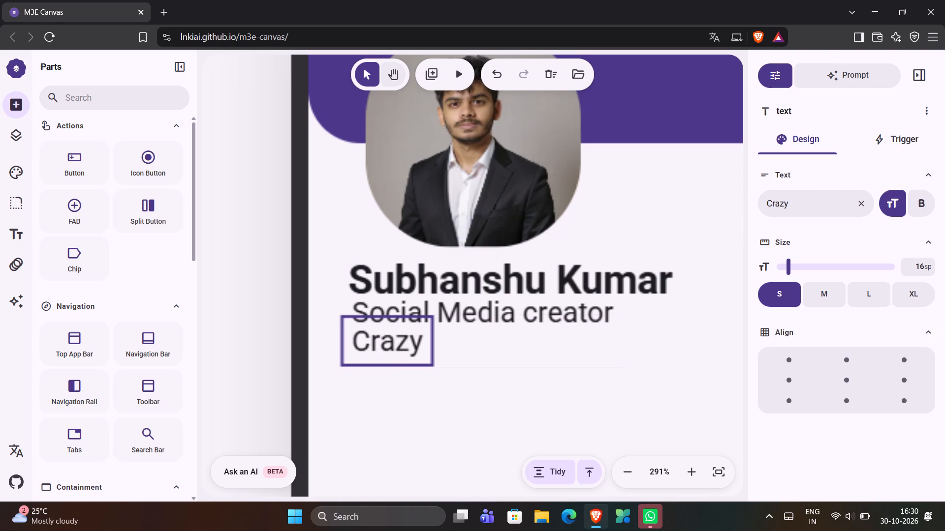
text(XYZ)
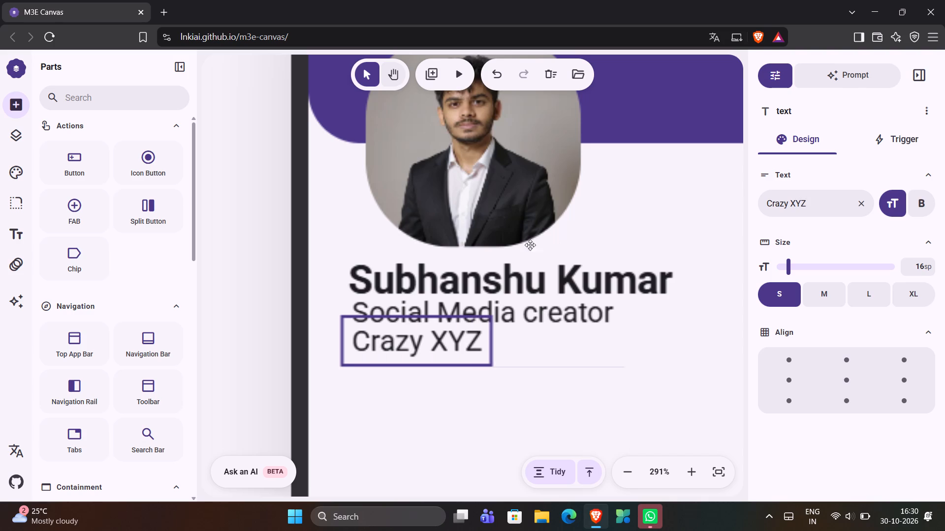
click(261, 300)
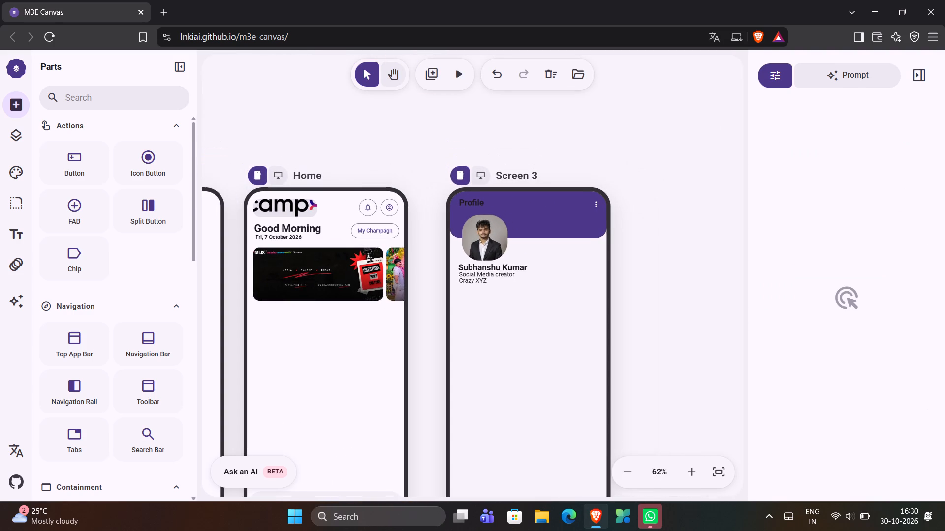
click(683, 250)
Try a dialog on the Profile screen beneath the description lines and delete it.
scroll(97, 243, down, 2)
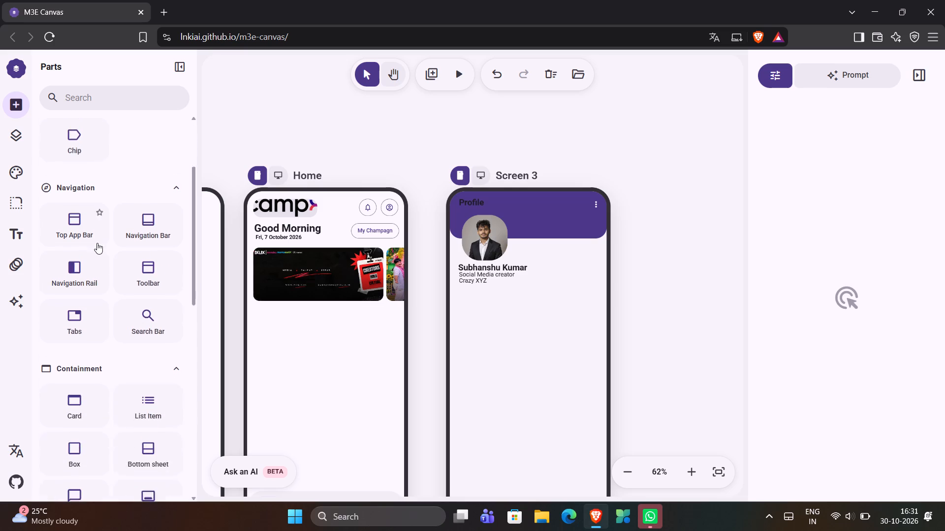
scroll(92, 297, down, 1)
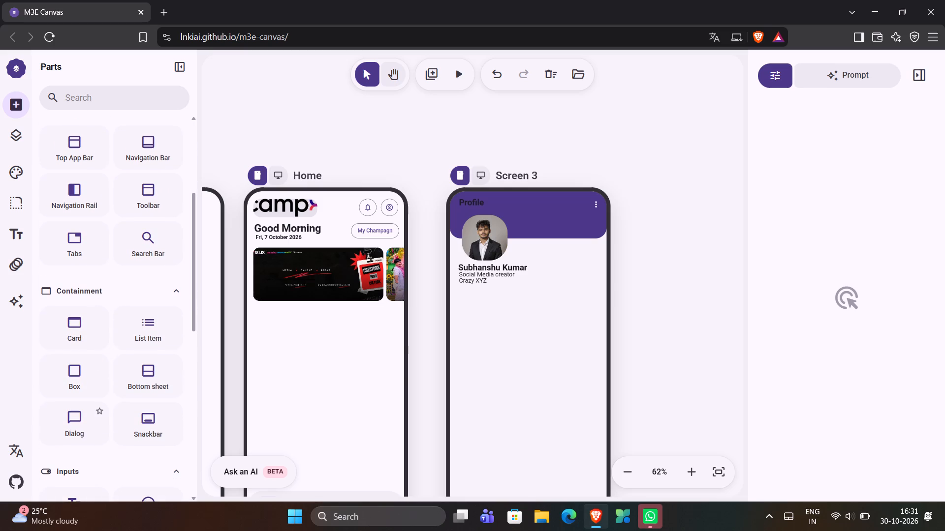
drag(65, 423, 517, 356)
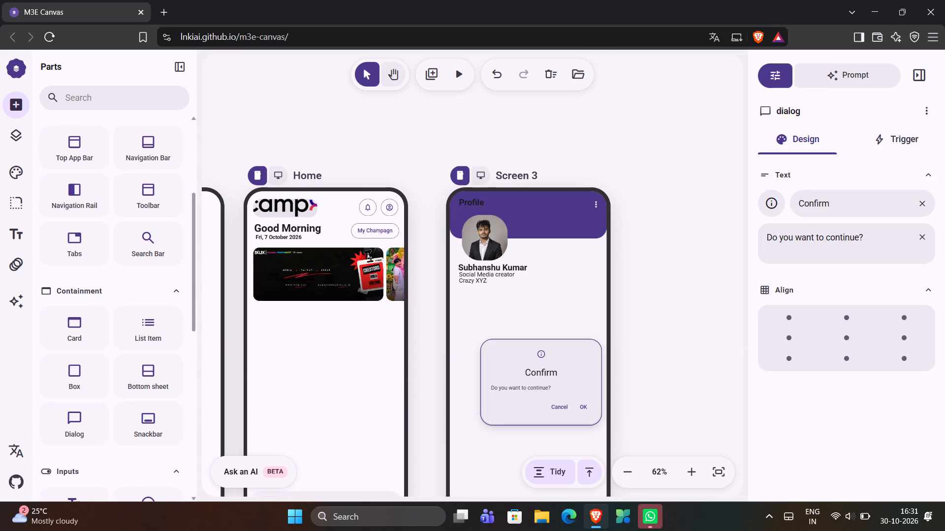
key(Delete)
Add a full-width bottom sheet to the Profile screen and move it up to just beneath the "Crazy XYZ" line.
drag(122, 386, 494, 338)
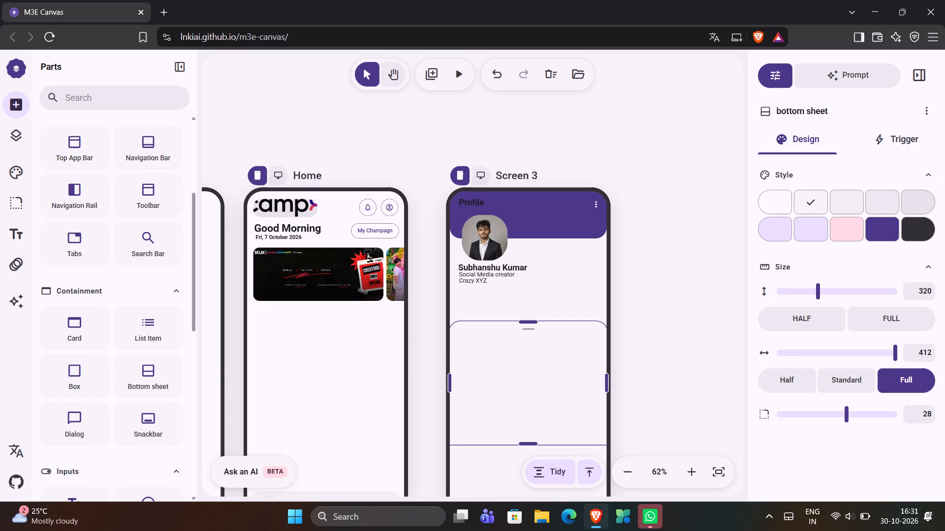
click(646, 308)
click(495, 357)
drag(495, 357, 498, 317)
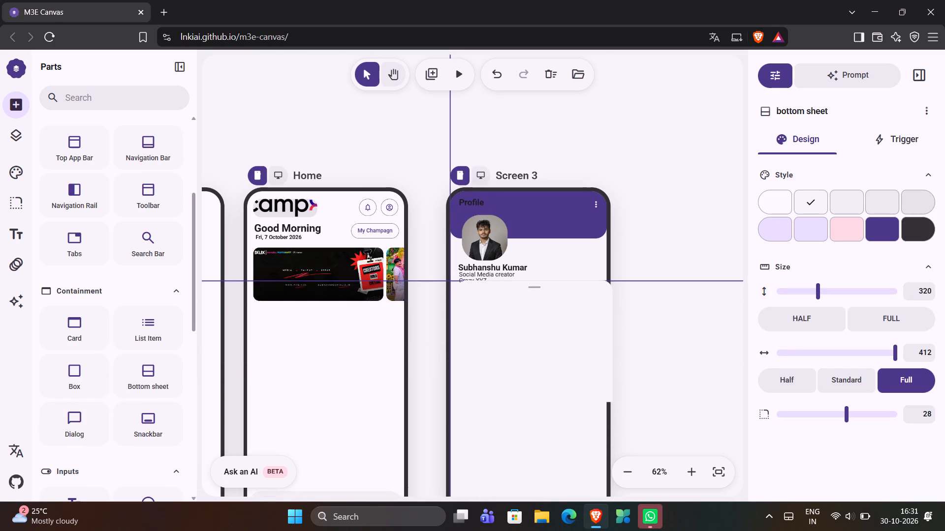
drag(498, 317, 497, 320)
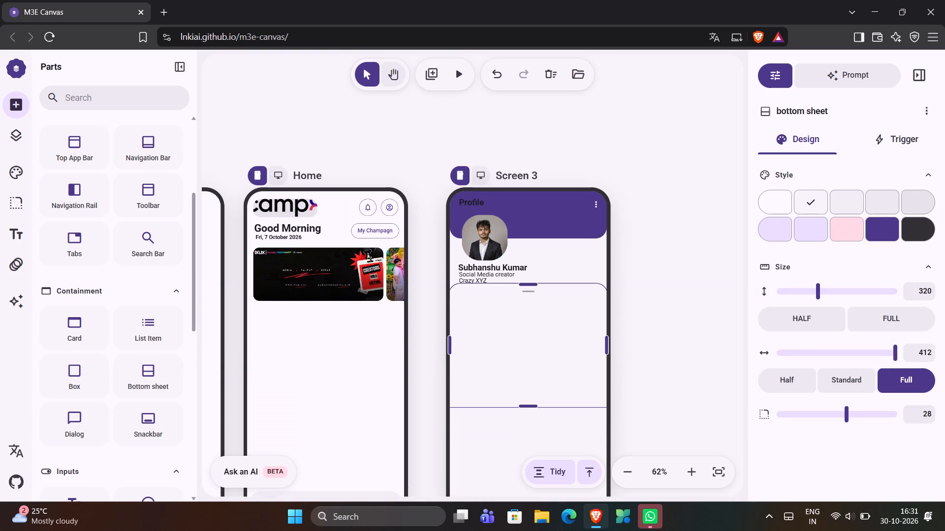
drag(529, 290, 530, 294)
click(654, 287)
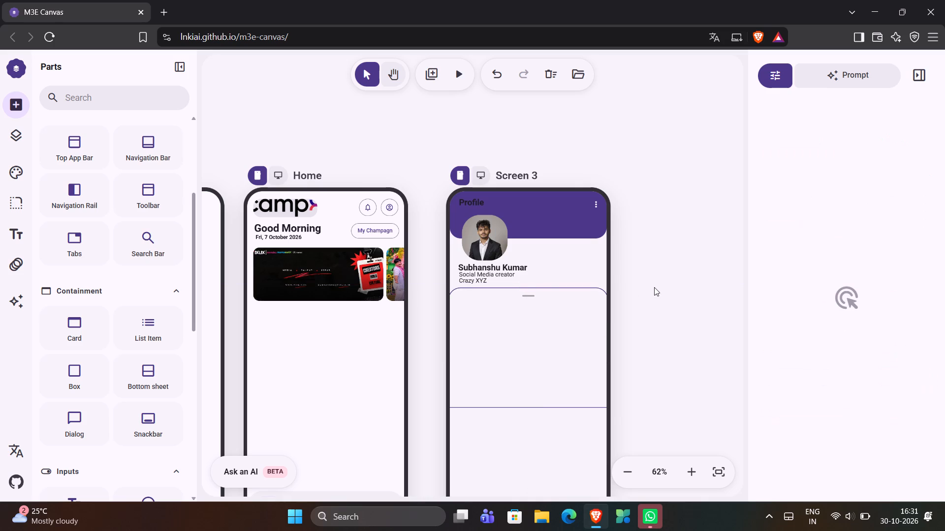
click(540, 321)
click(641, 327)
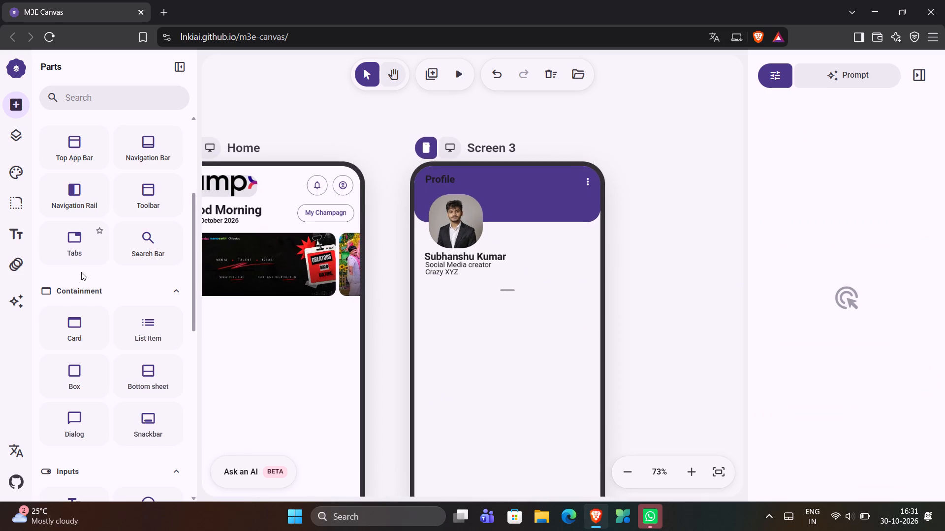
Add a box to the Profile screen below the bottom sheet's handle, lined up with the screen's side edges.
scroll(82, 326, down, 1)
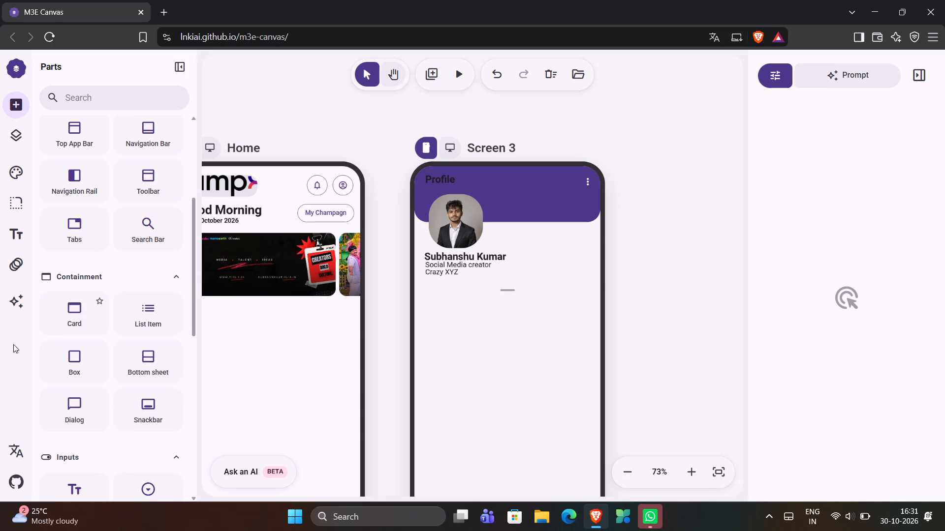
scroll(77, 407, down, 1)
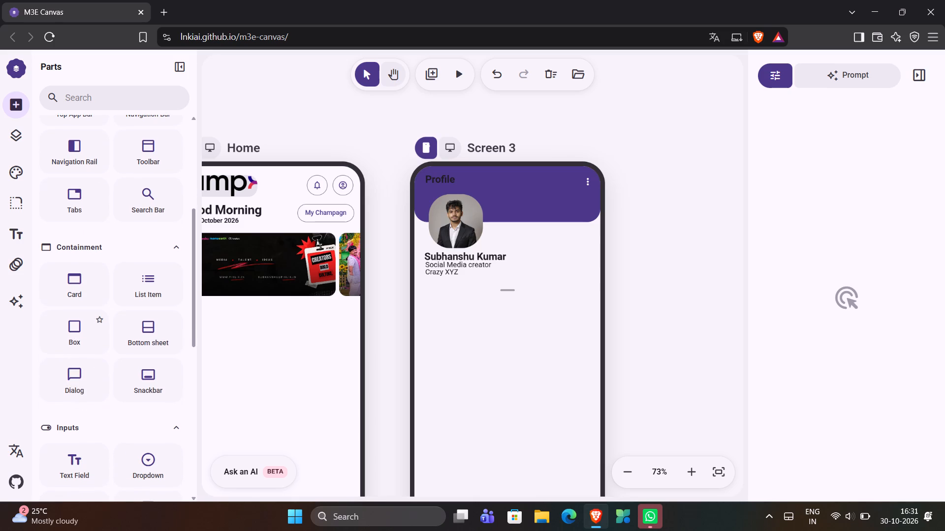
drag(67, 347, 481, 342)
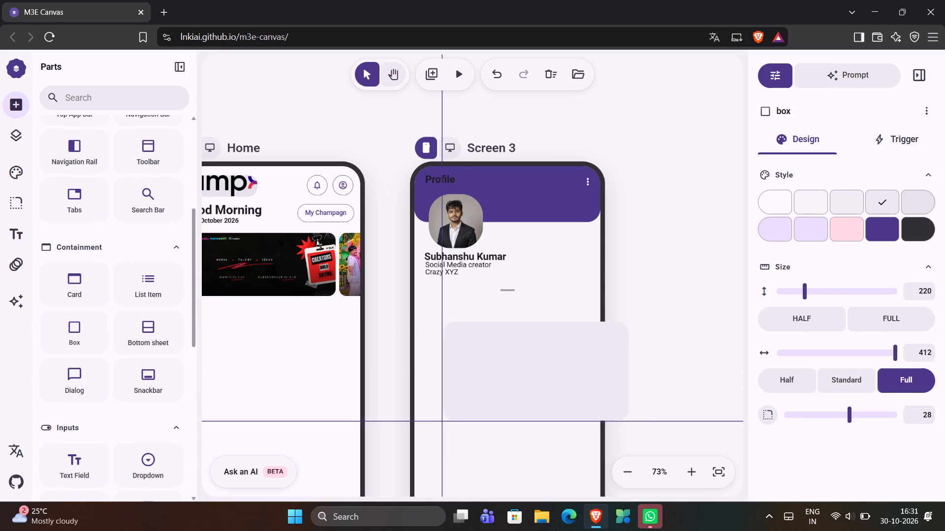
drag(481, 342, 455, 341)
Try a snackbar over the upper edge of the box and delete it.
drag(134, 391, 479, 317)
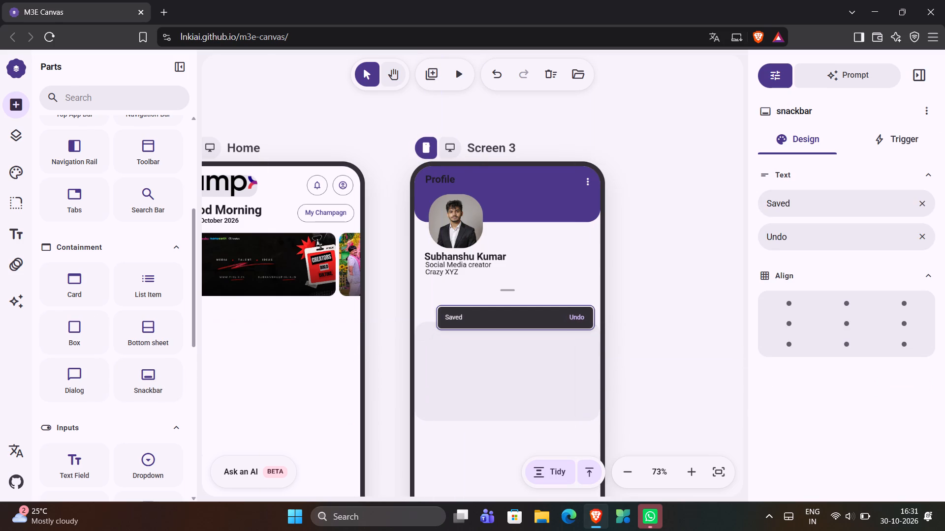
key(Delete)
Resize the box to 108 high and 384 wide, moving it up to just below the bottom sheet's handle.
click(479, 364)
drag(509, 319, 518, 370)
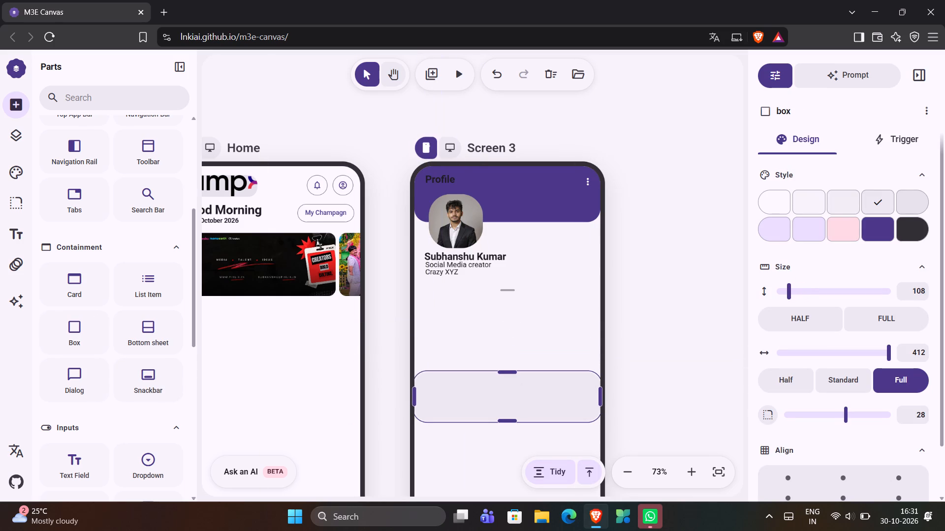
drag(527, 388, 528, 316)
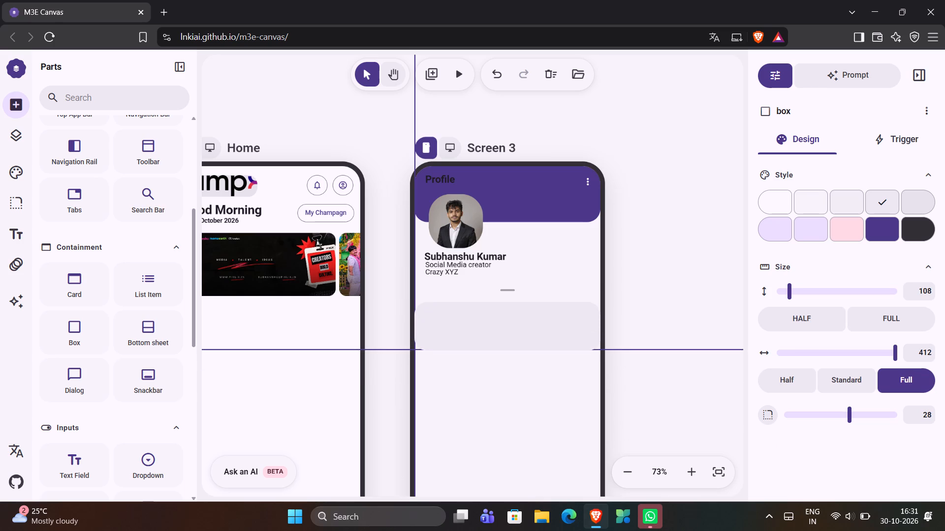
drag(528, 316, 529, 312)
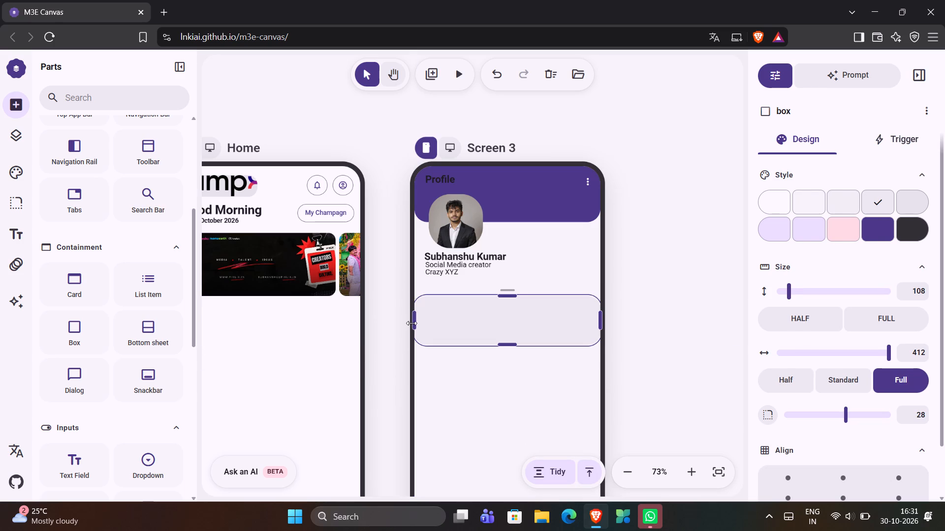
drag(413, 323, 419, 323)
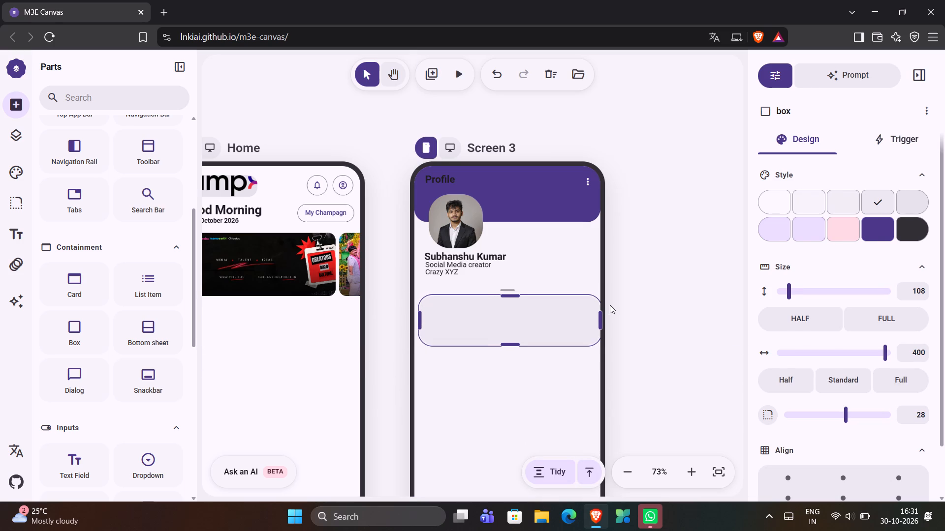
drag(600, 314, 593, 315)
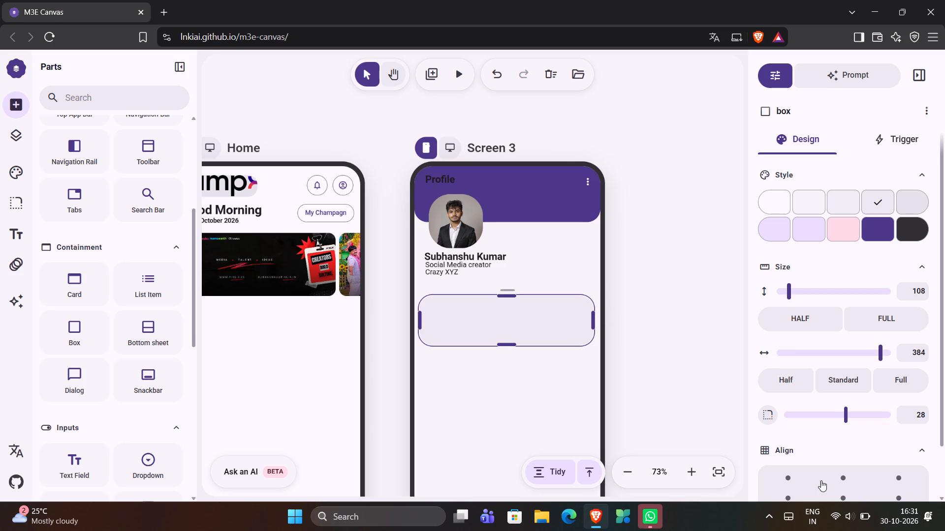
Align the box to the centre of the Profile screen and nudge it down until it clears the "Crazy XYZ" line.
click(843, 471)
scroll(862, 427, down, 1)
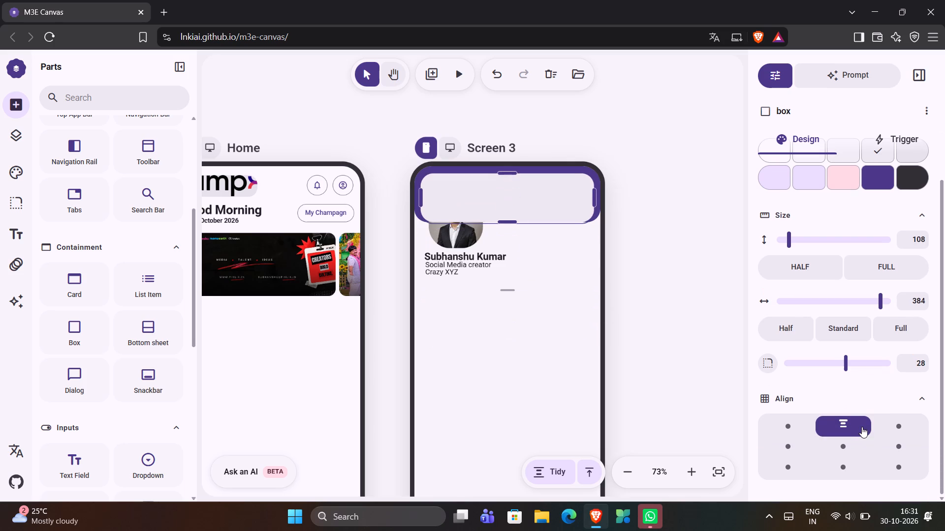
scroll(862, 427, down, 1)
click(836, 443)
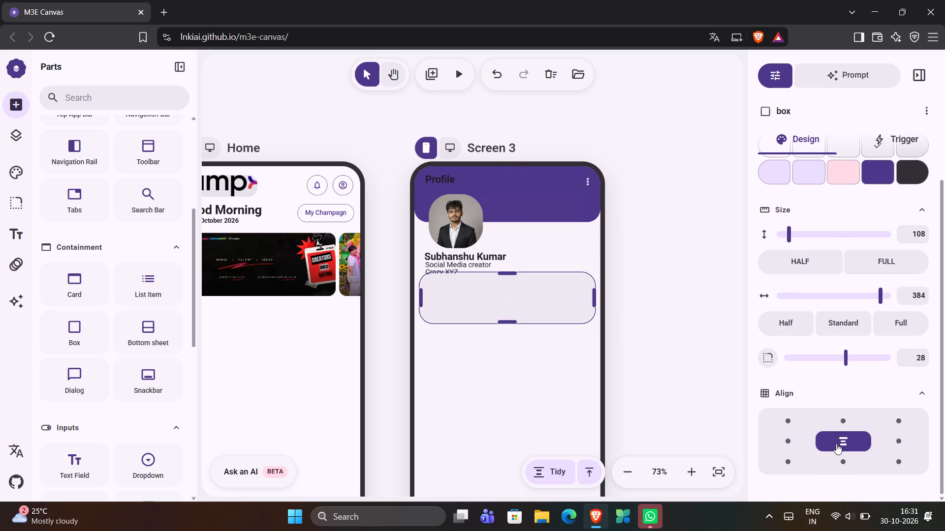
key(Down)
key(Down)
key(Down)
key(Down)
key(Down)
key(Down)
key(Down)
key(Down)
key(Down)
key(Down)
key(Down)
key(Down)
key(Down)
key(Down)
key(Down)
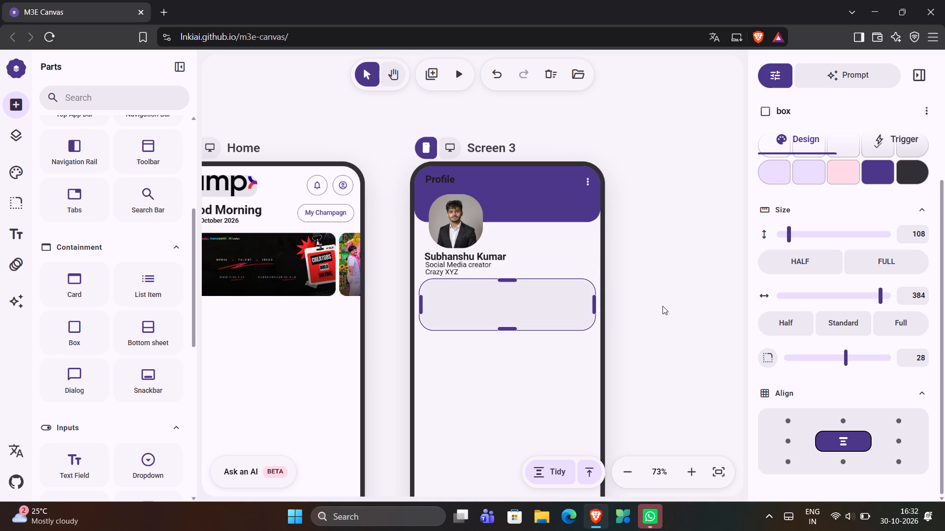
Try purple and white styles on the box, settling on the light grey third swatch of the first row.
scroll(781, 211, up, 1)
click(840, 229)
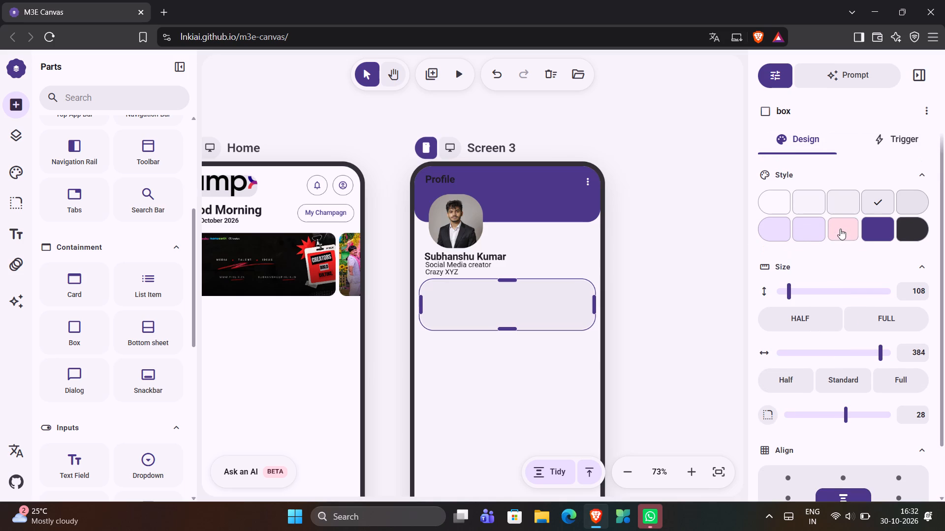
click(873, 229)
click(843, 214)
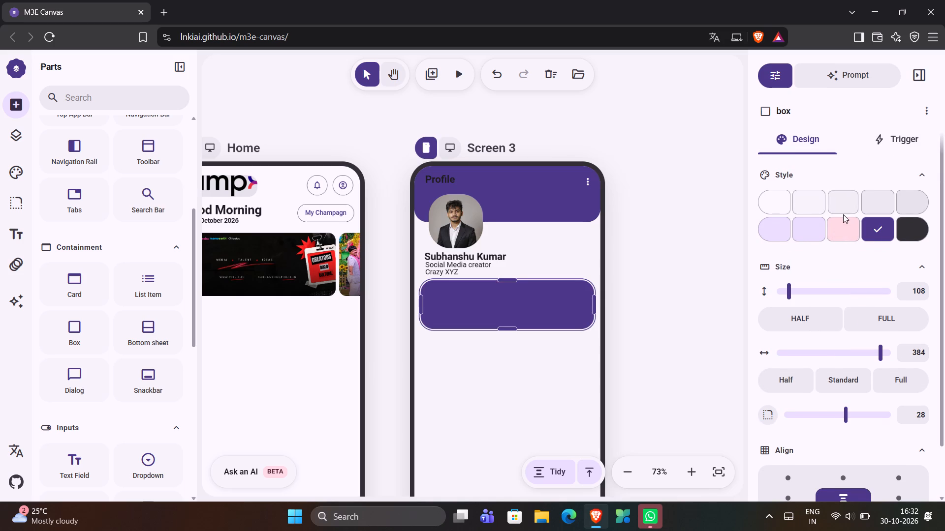
click(818, 208)
click(775, 203)
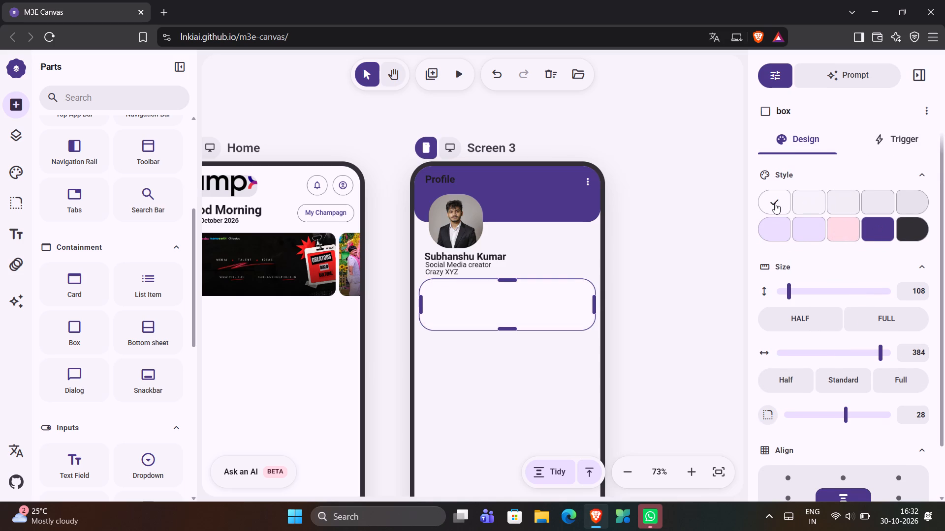
click(803, 205)
click(825, 206)
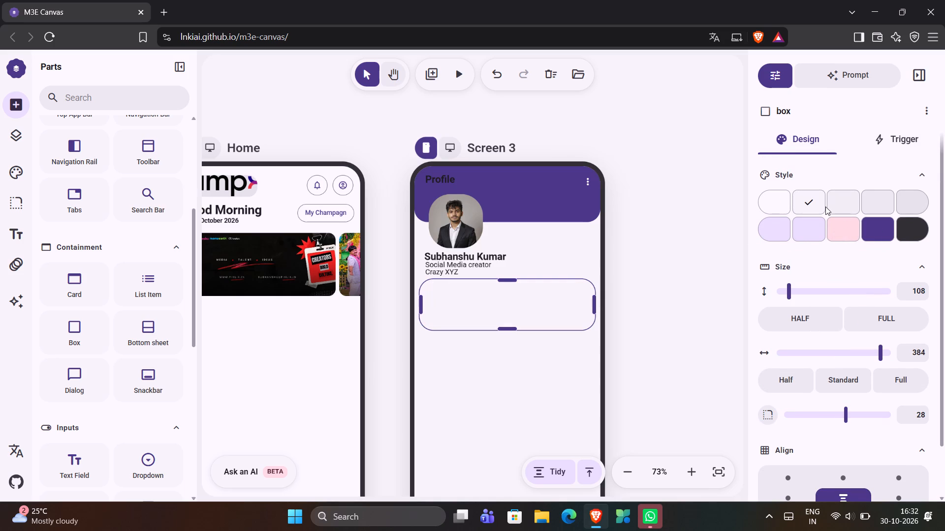
click(837, 206)
scroll(840, 251, down, 1)
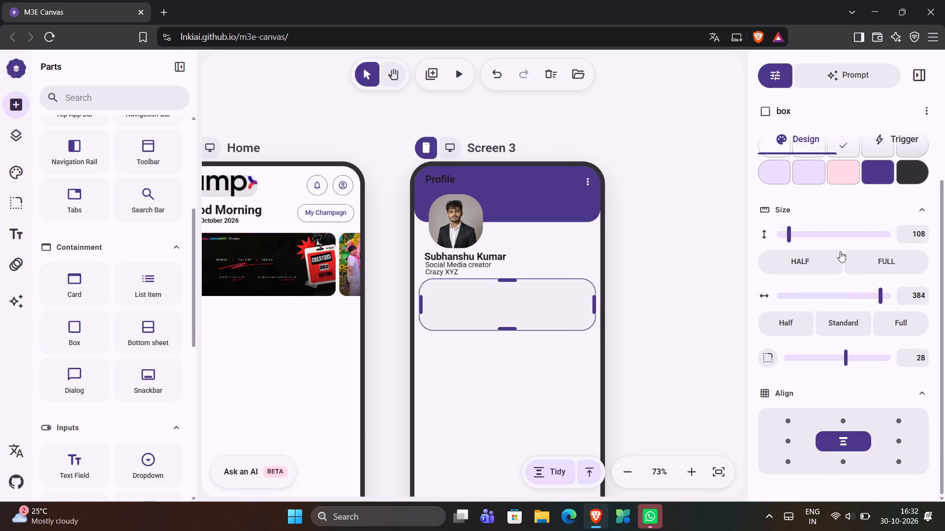
scroll(828, 300, up, 2)
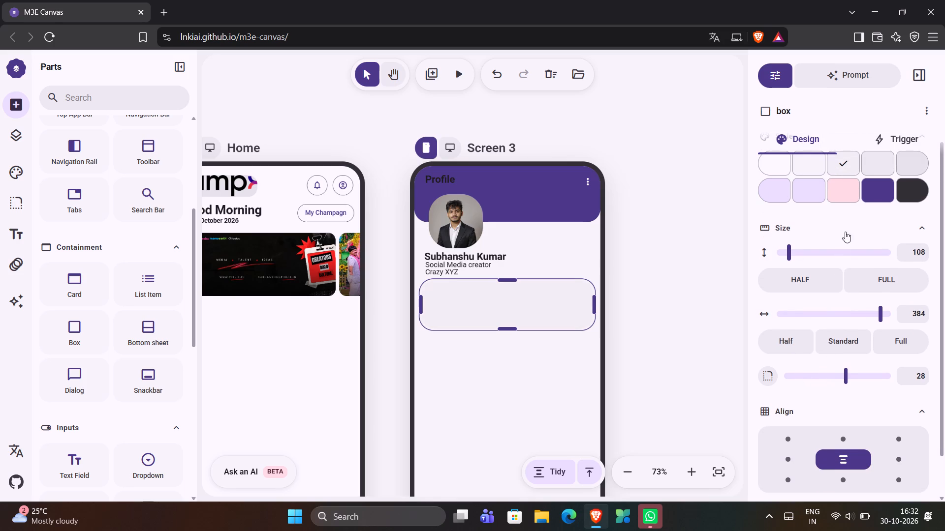
click(704, 299)
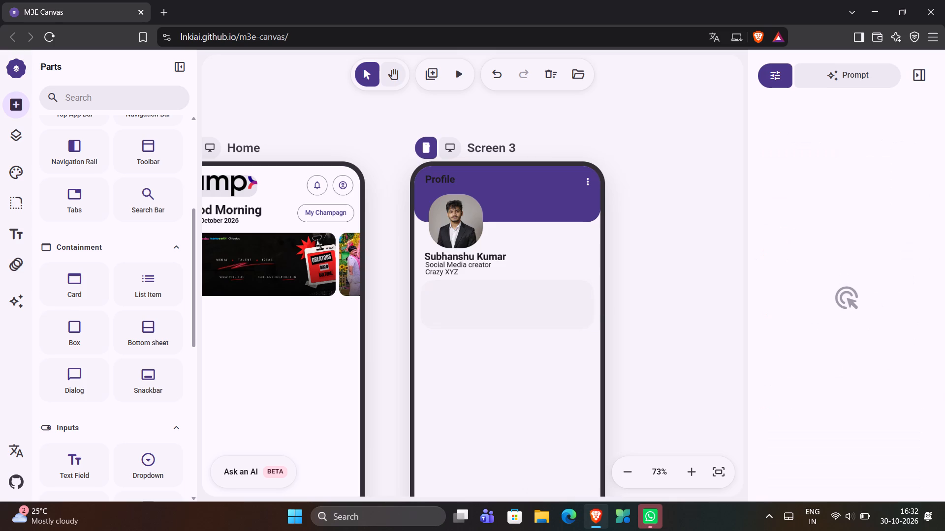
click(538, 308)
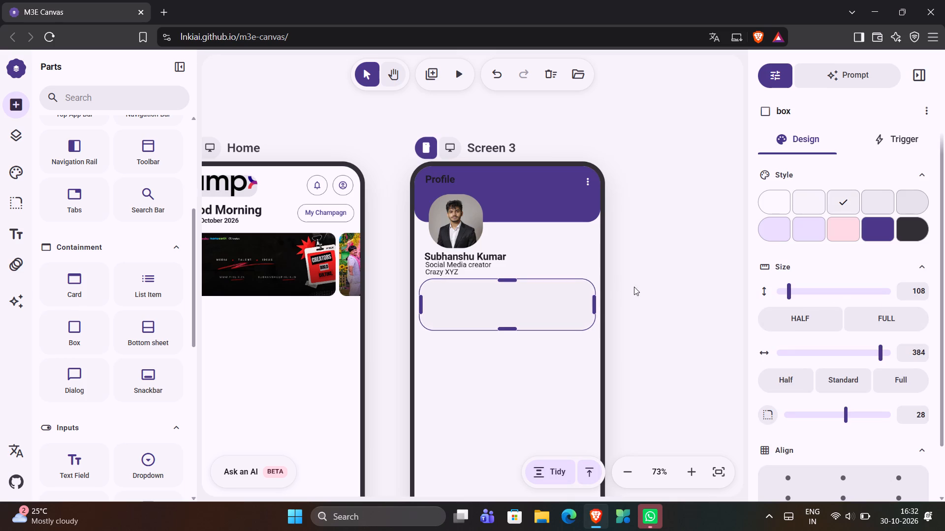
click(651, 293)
Set the tap action of the Home header's account icon button to open Screen 3.
scroll(510, 299, up, 1)
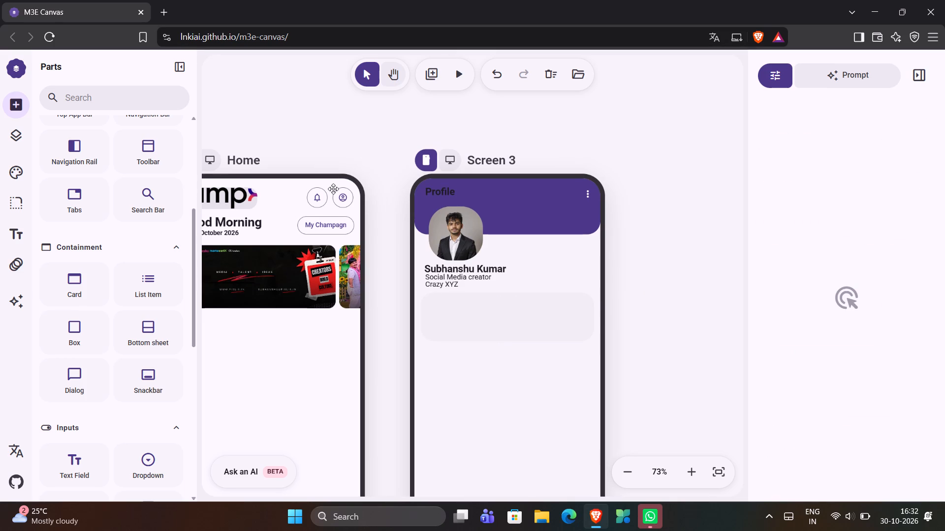
click(342, 200)
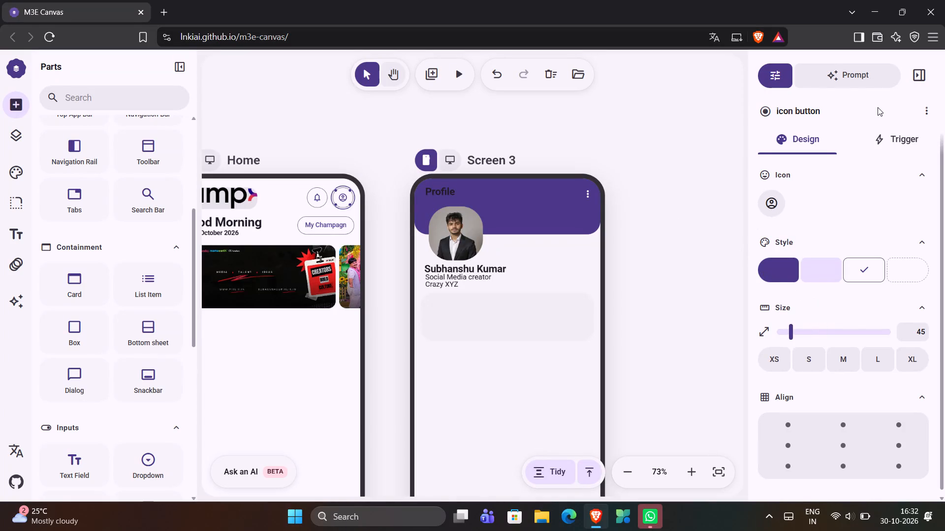
click(896, 134)
click(814, 203)
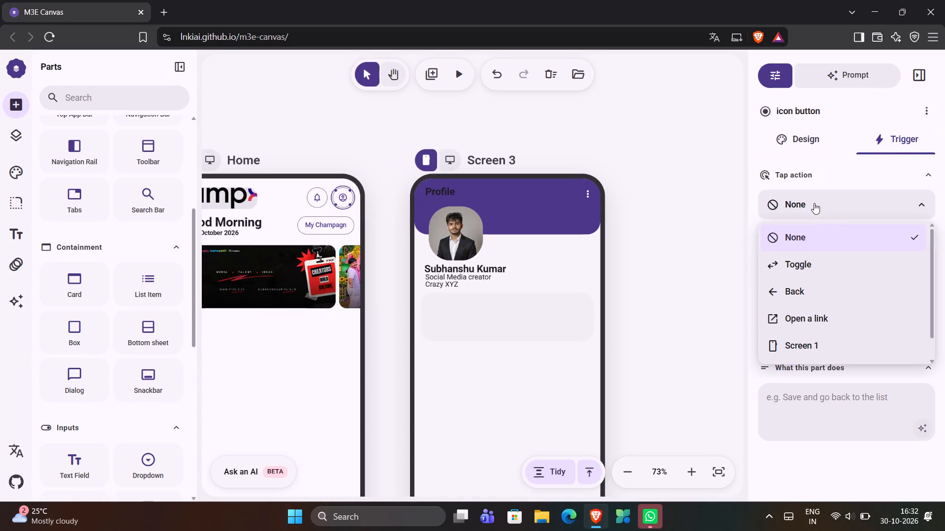
scroll(795, 342, down, 2)
click(794, 343)
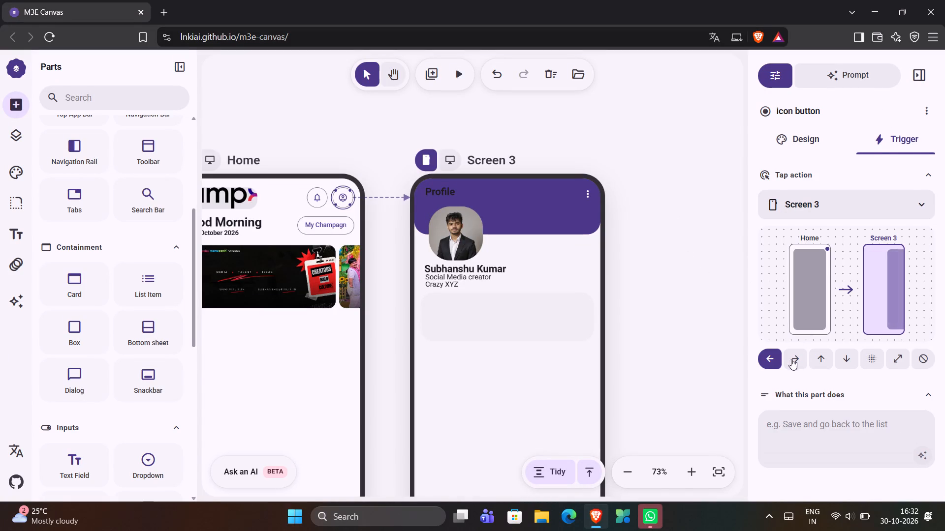
click(675, 266)
Preview the prototype from Screen 1, switch to Home, and test the account icon's link to the Profile screen and back.
scroll(337, 176, right, 2)
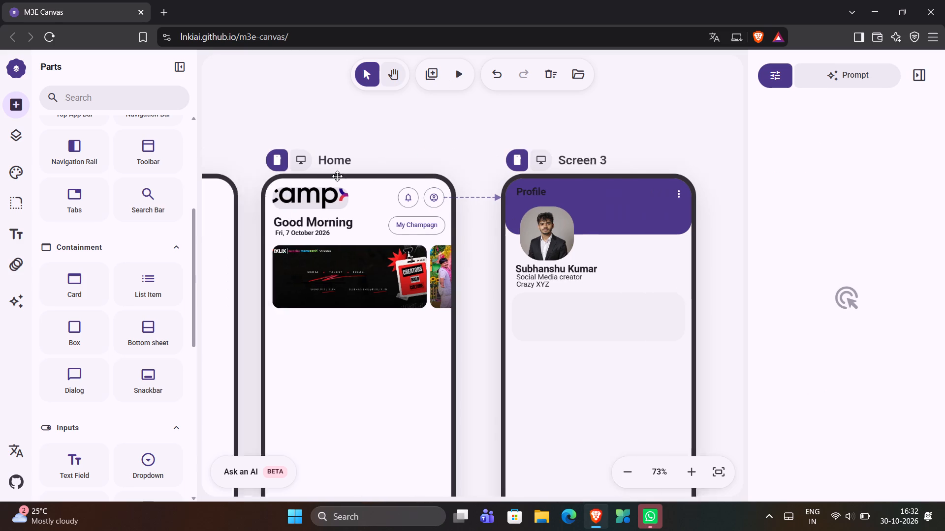
click(310, 236)
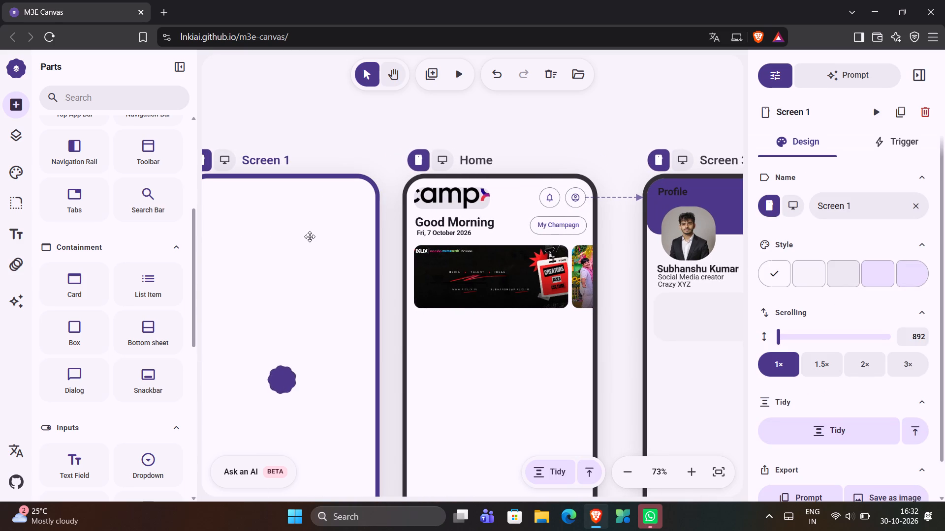
click(453, 80)
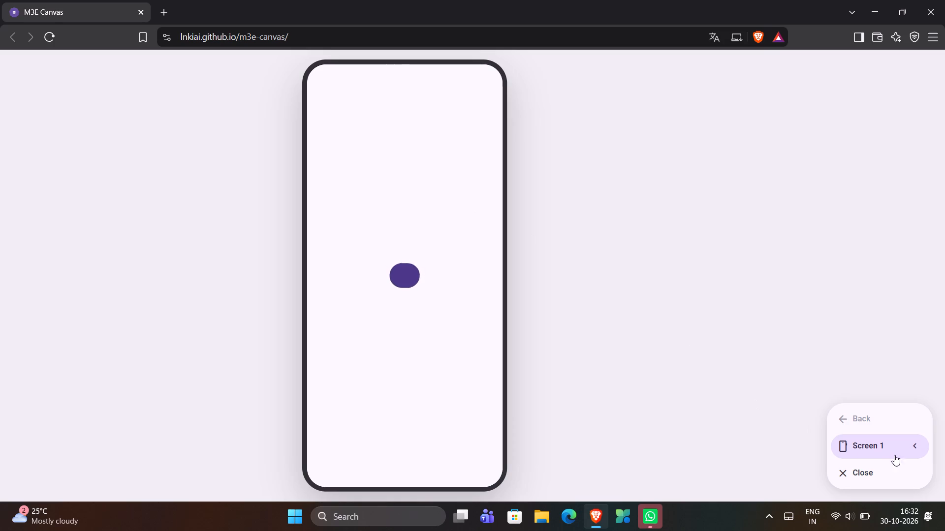
click(906, 452)
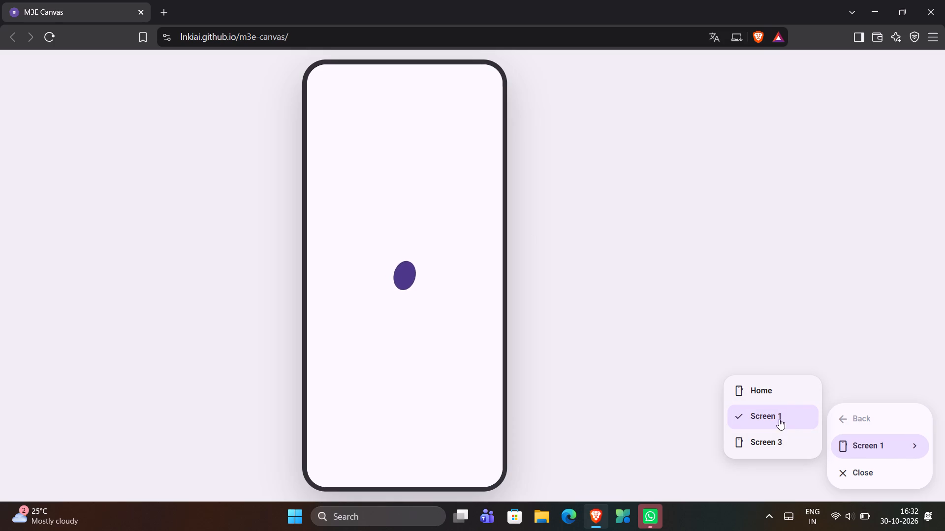
click(773, 394)
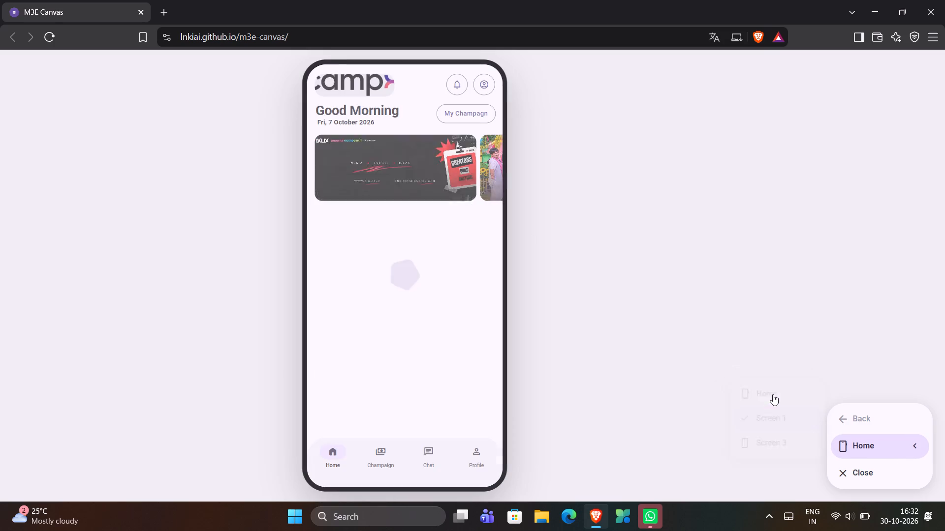
click(907, 451)
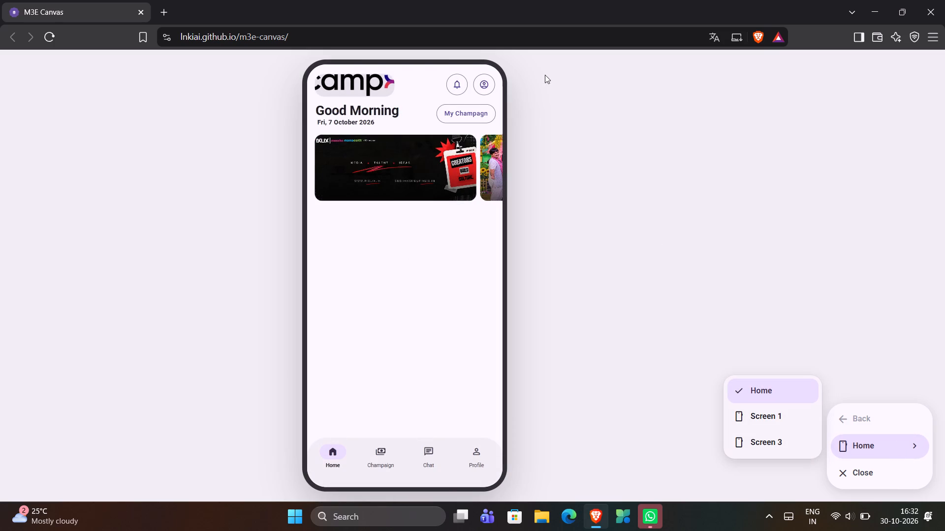
click(485, 88)
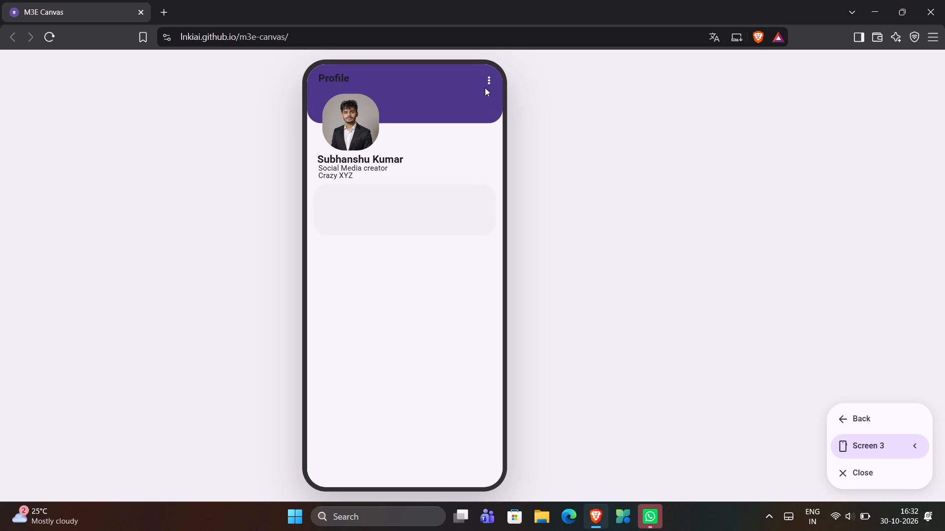
click(411, 99)
click(490, 83)
drag(394, 174, 477, 180)
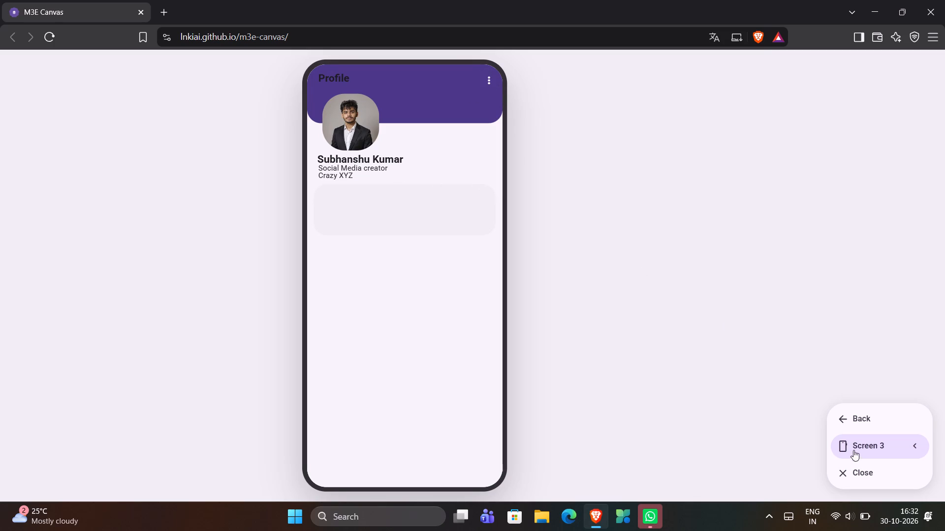
click(842, 415)
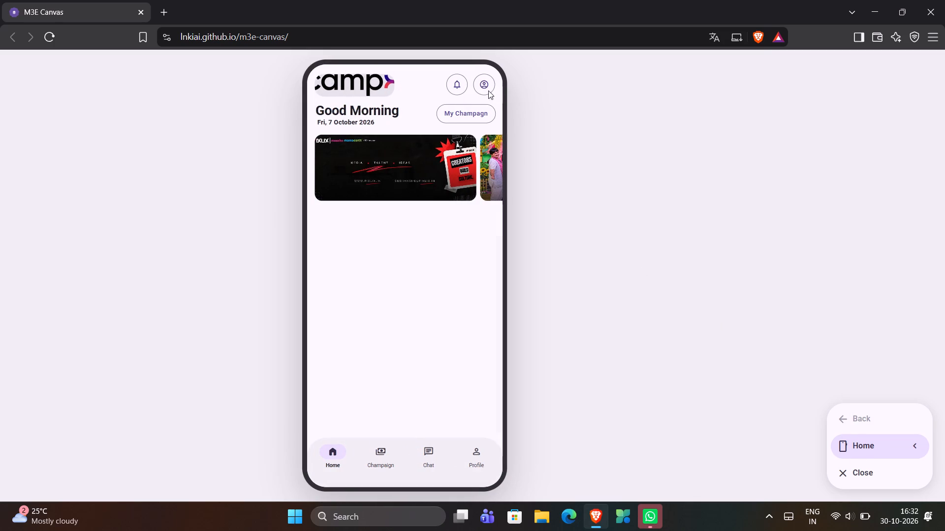
Test the Home navigation bar items, My Champagn button and account icon in the preview, plus the Profile screen's three-dot icon.
click(382, 452)
click(436, 453)
click(491, 458)
click(330, 447)
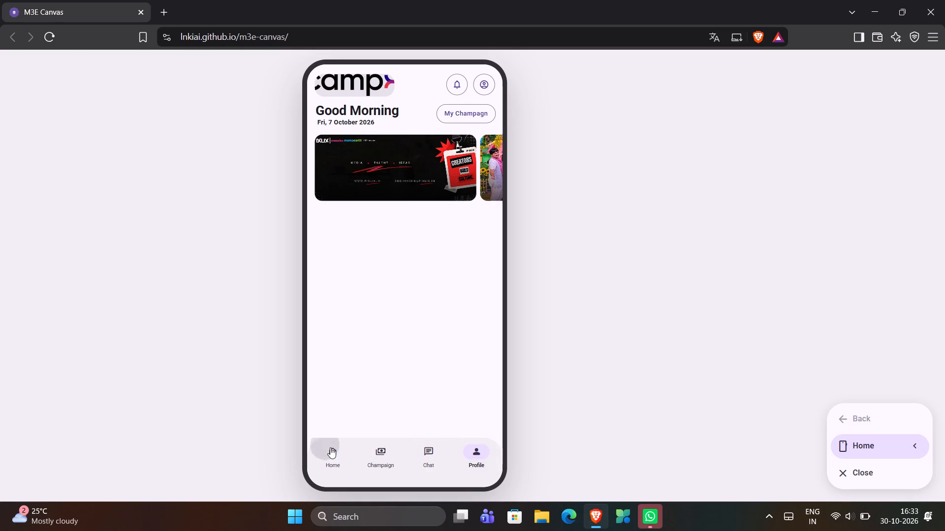
click(470, 114)
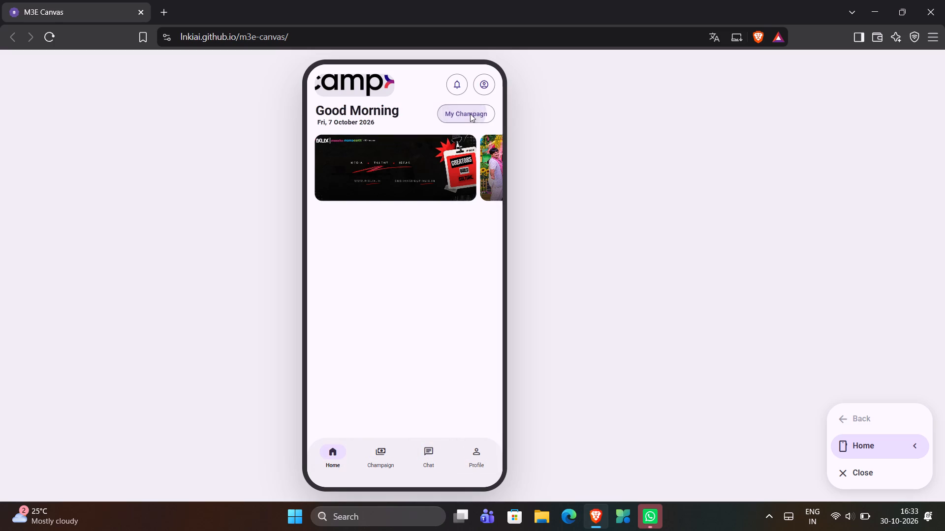
click(483, 85)
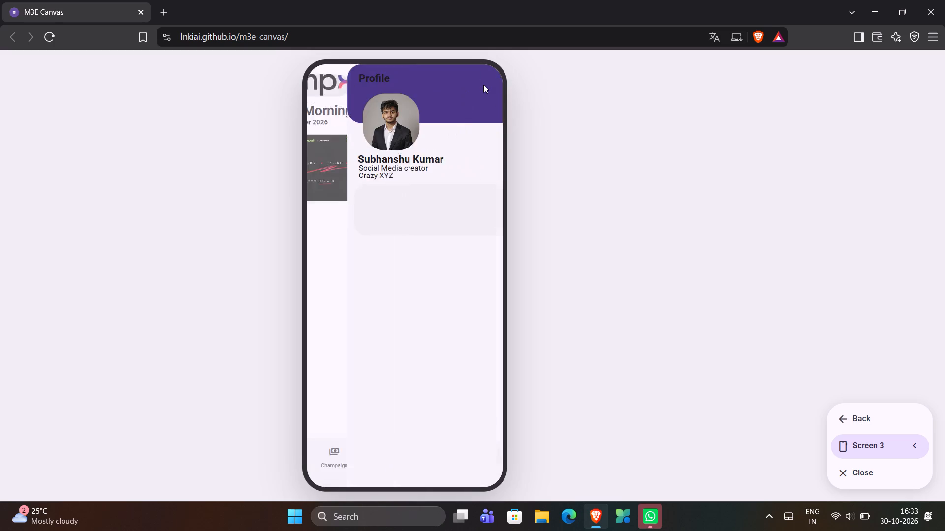
click(485, 79)
click(485, 79)
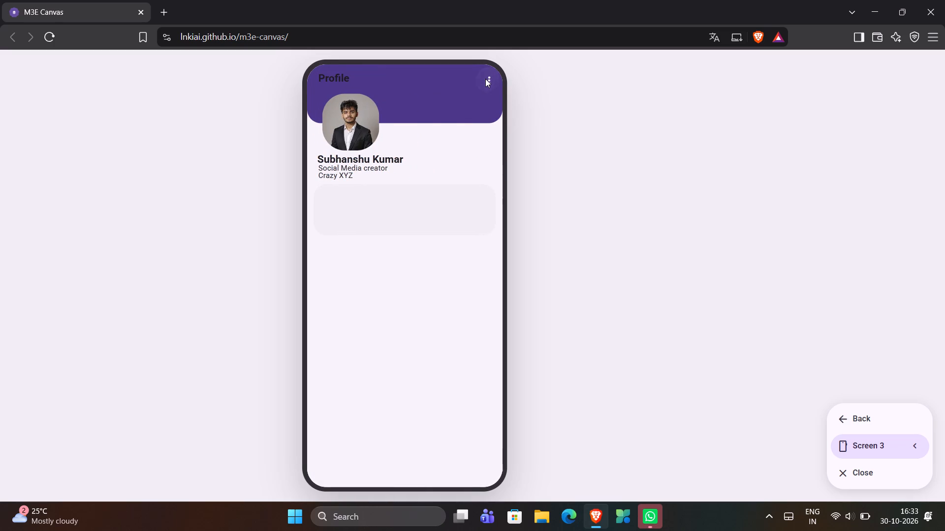
triple_click(485, 79)
click(485, 79)
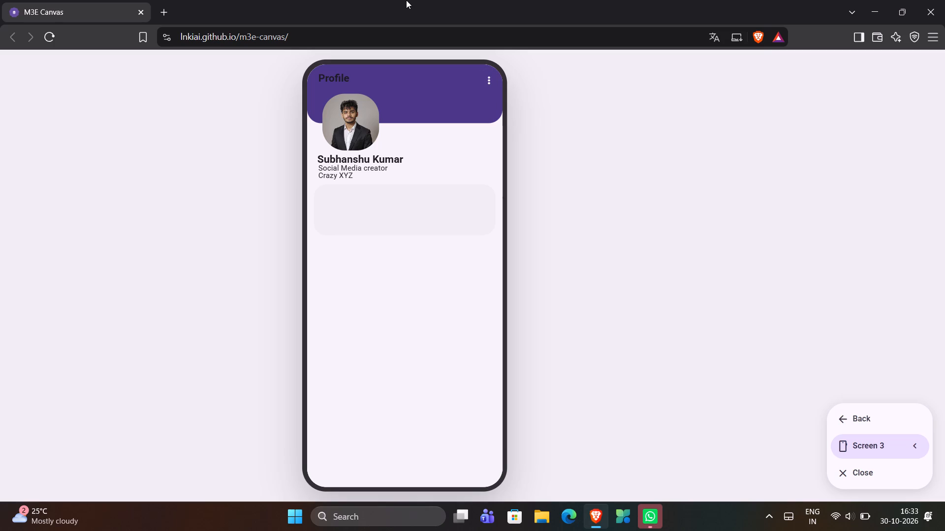